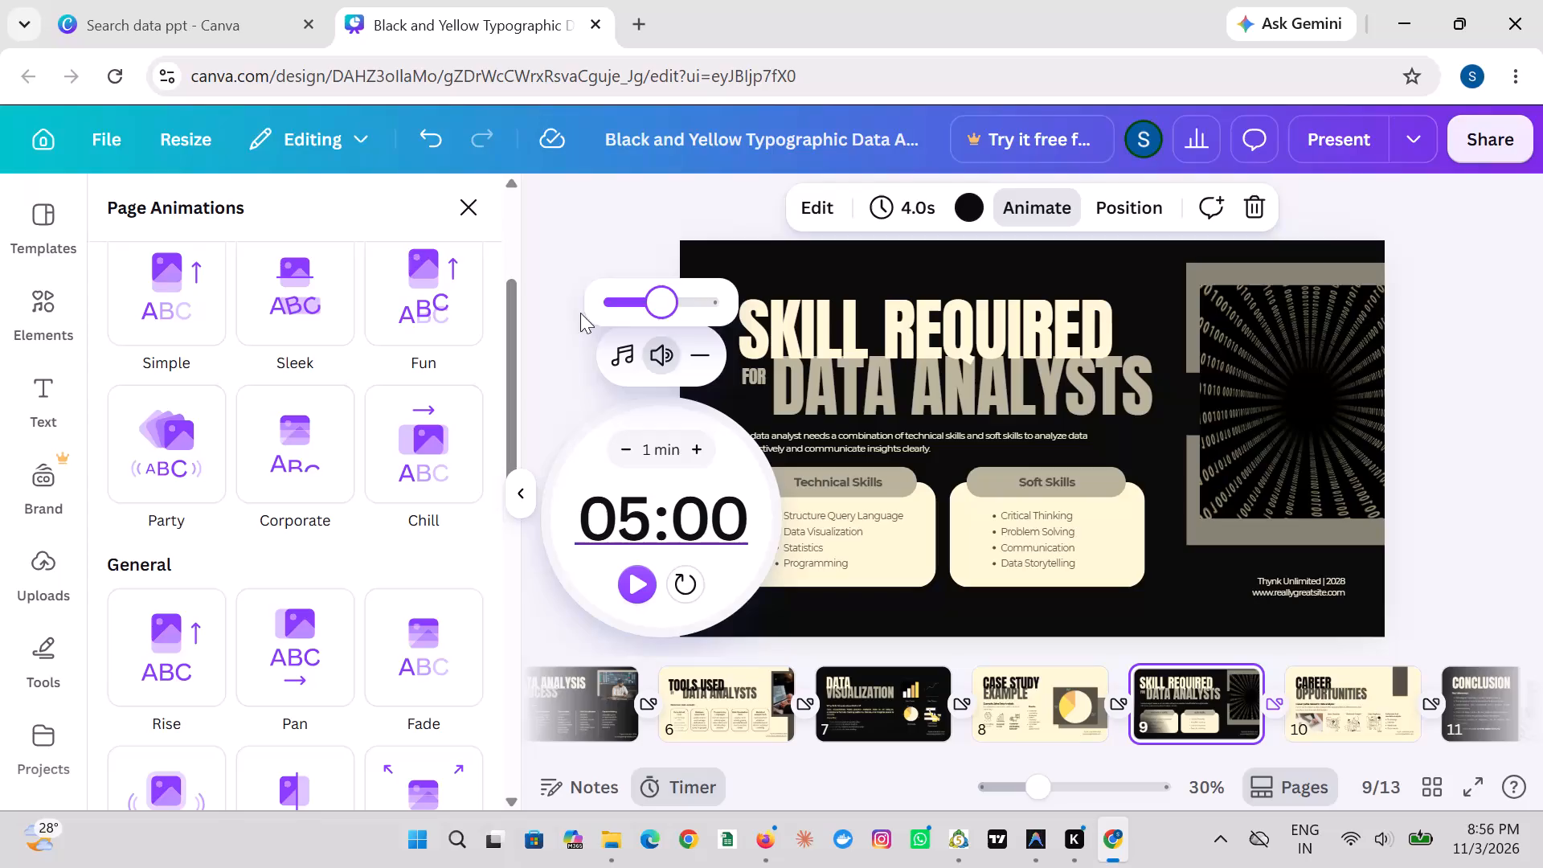
Close the page animations options and hide the countdown timer covering the slide.
left_click(576, 324)
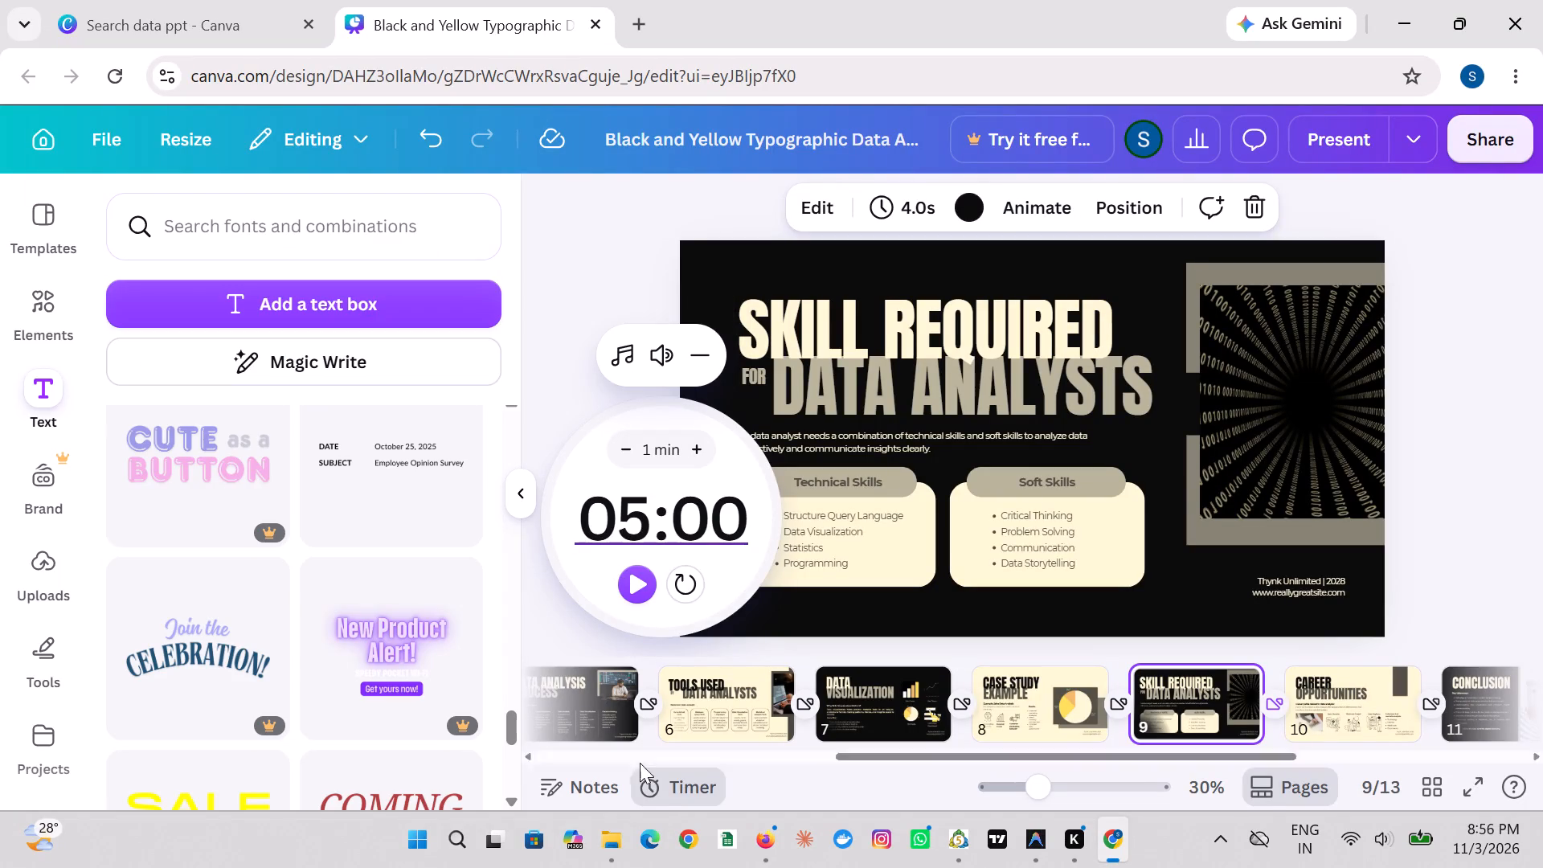
left_click(667, 788)
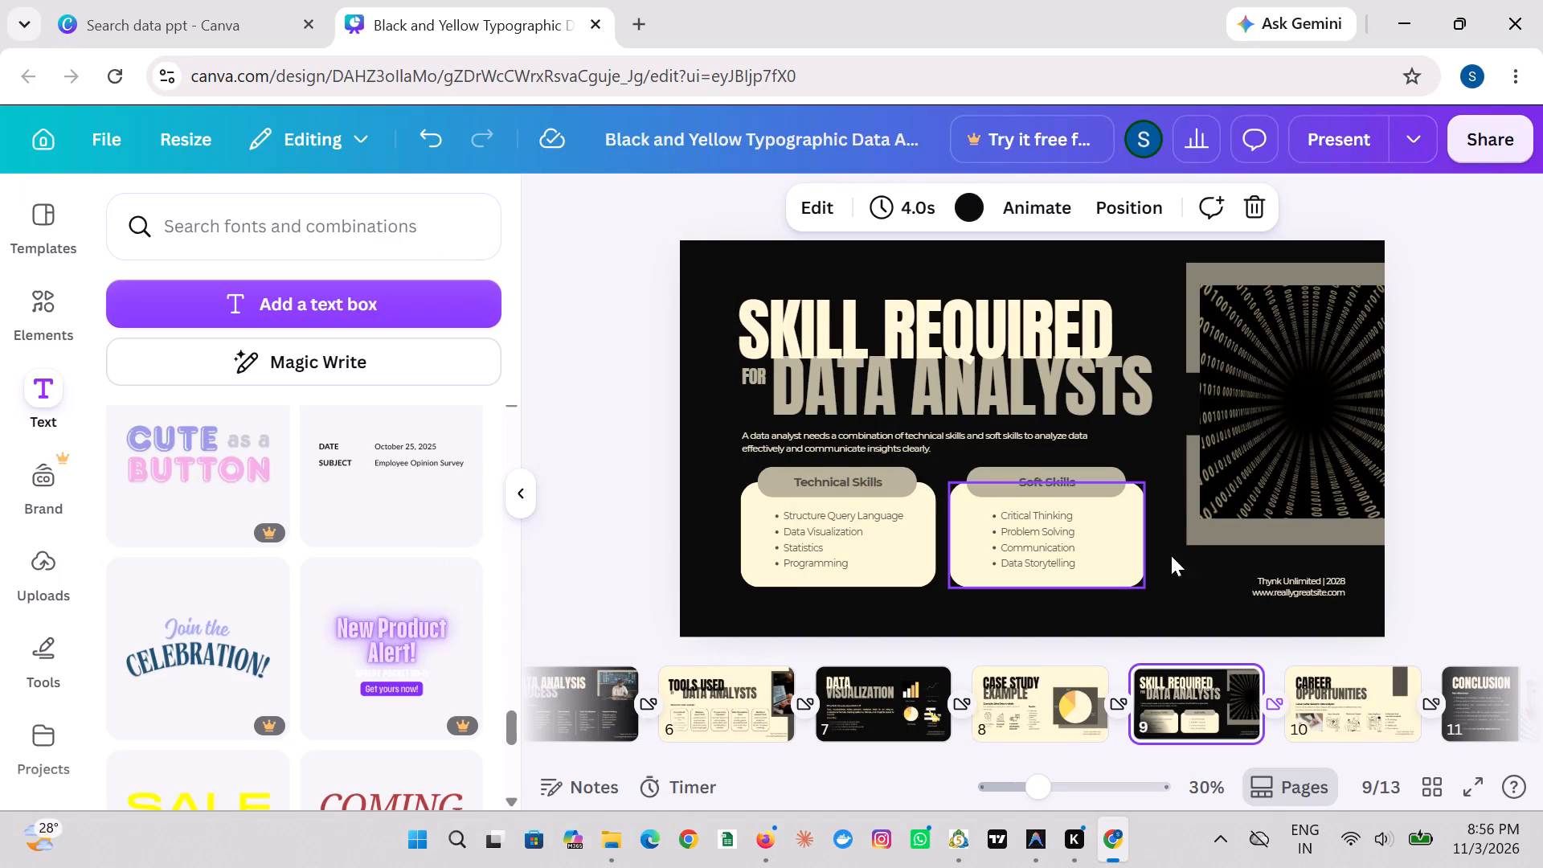
Nudge the binary-code image on page 9 slightly within its taupe frame.
left_click_drag(1165, 551, 1134, 564)
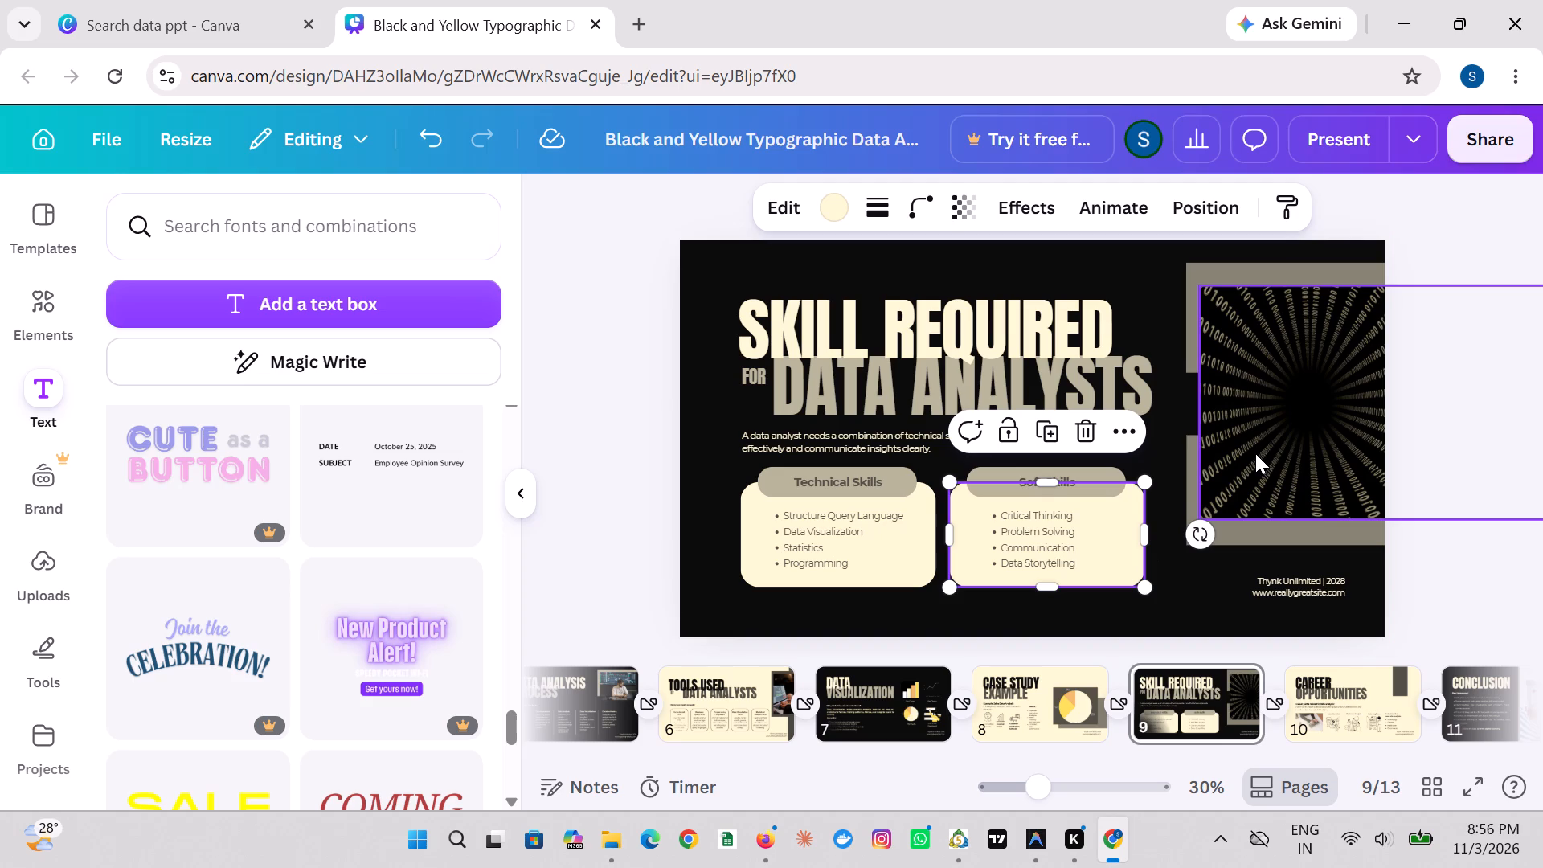
left_click_drag(1214, 441, 1229, 474)
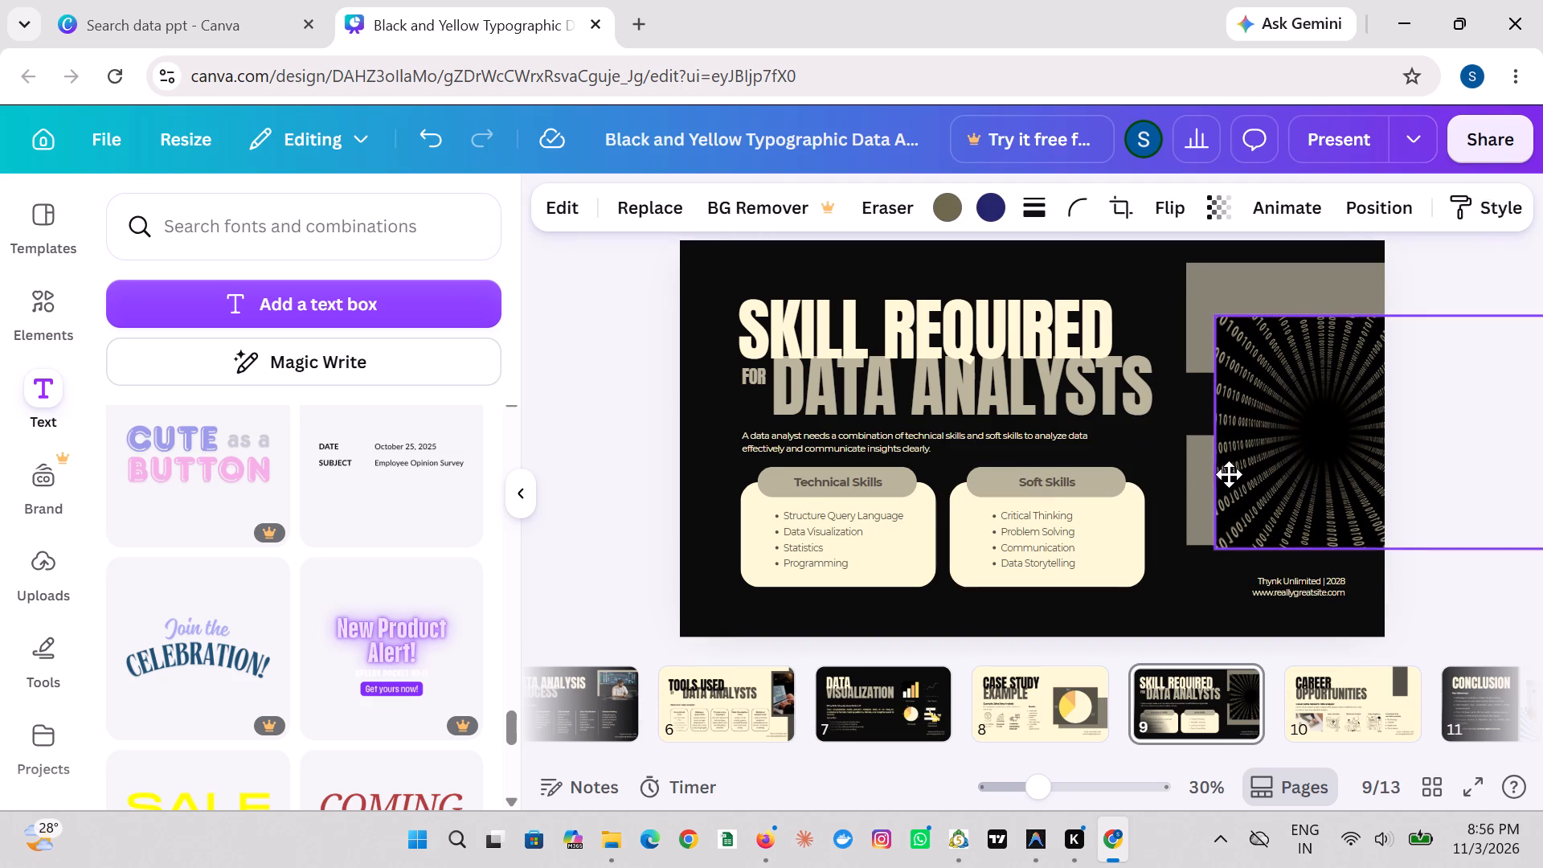
left_click_drag(1229, 474, 1222, 443)
left_click(1222, 443)
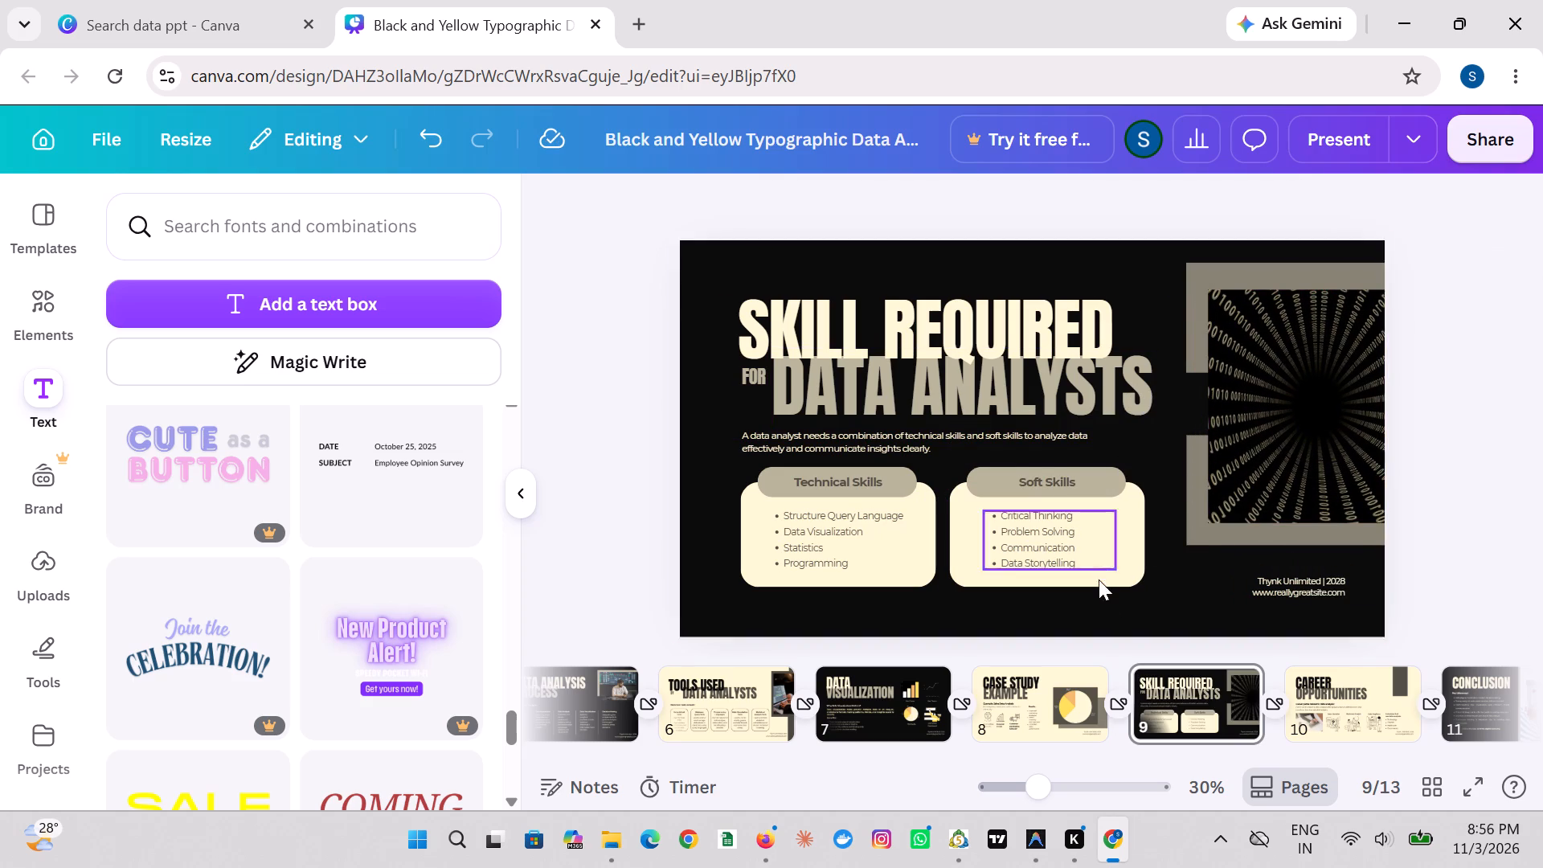
On page 10, move the dark vertical rectangle closer to the slide's right edge and lower, its bottom near the "Career paths" line.
scroll(1221, 707, "left", 2)
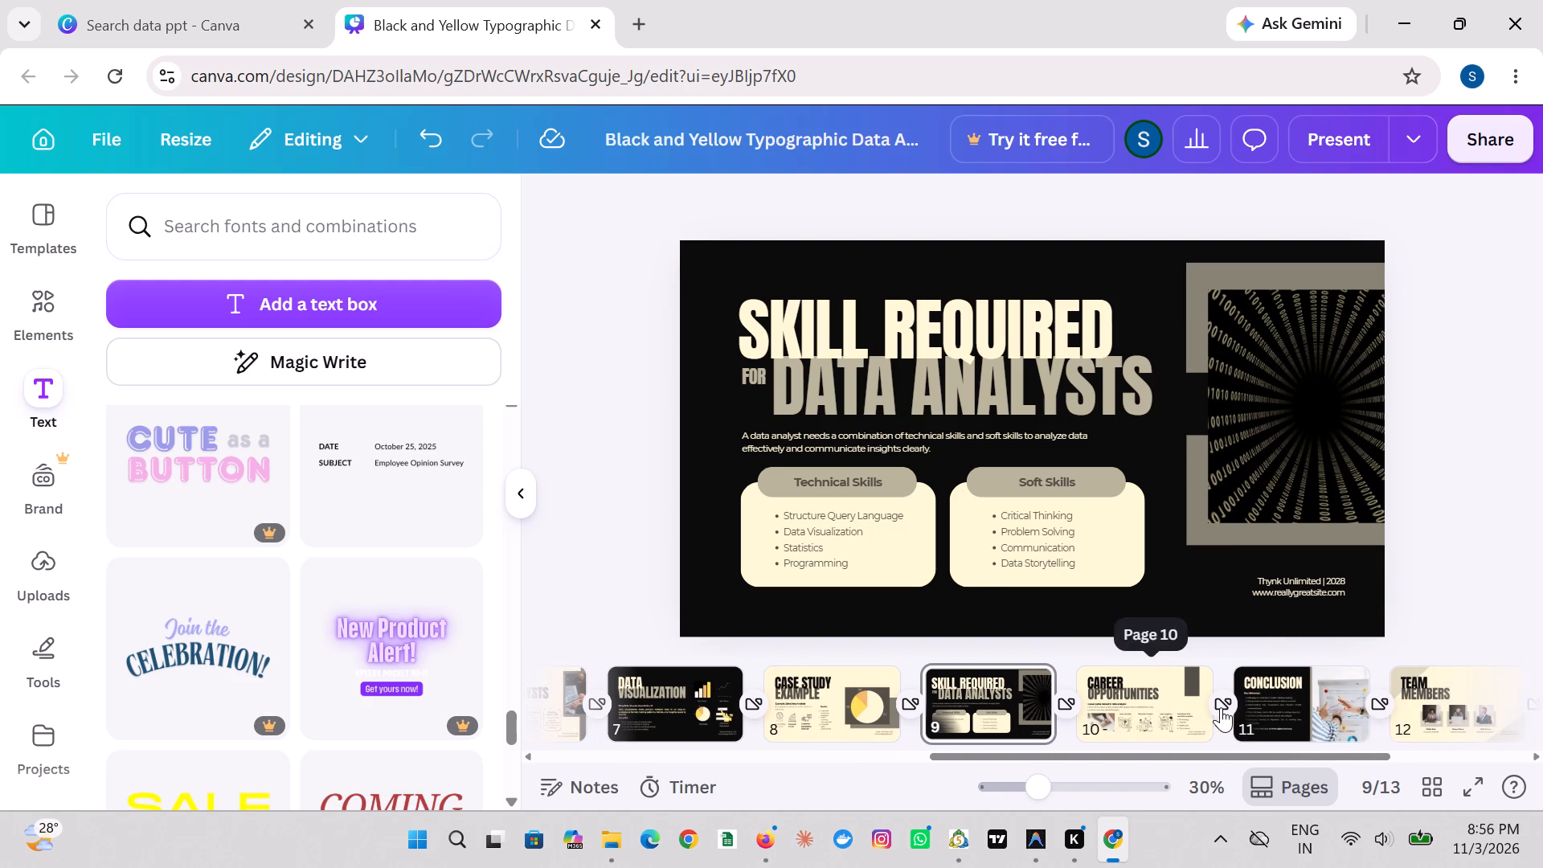
left_click(1108, 702)
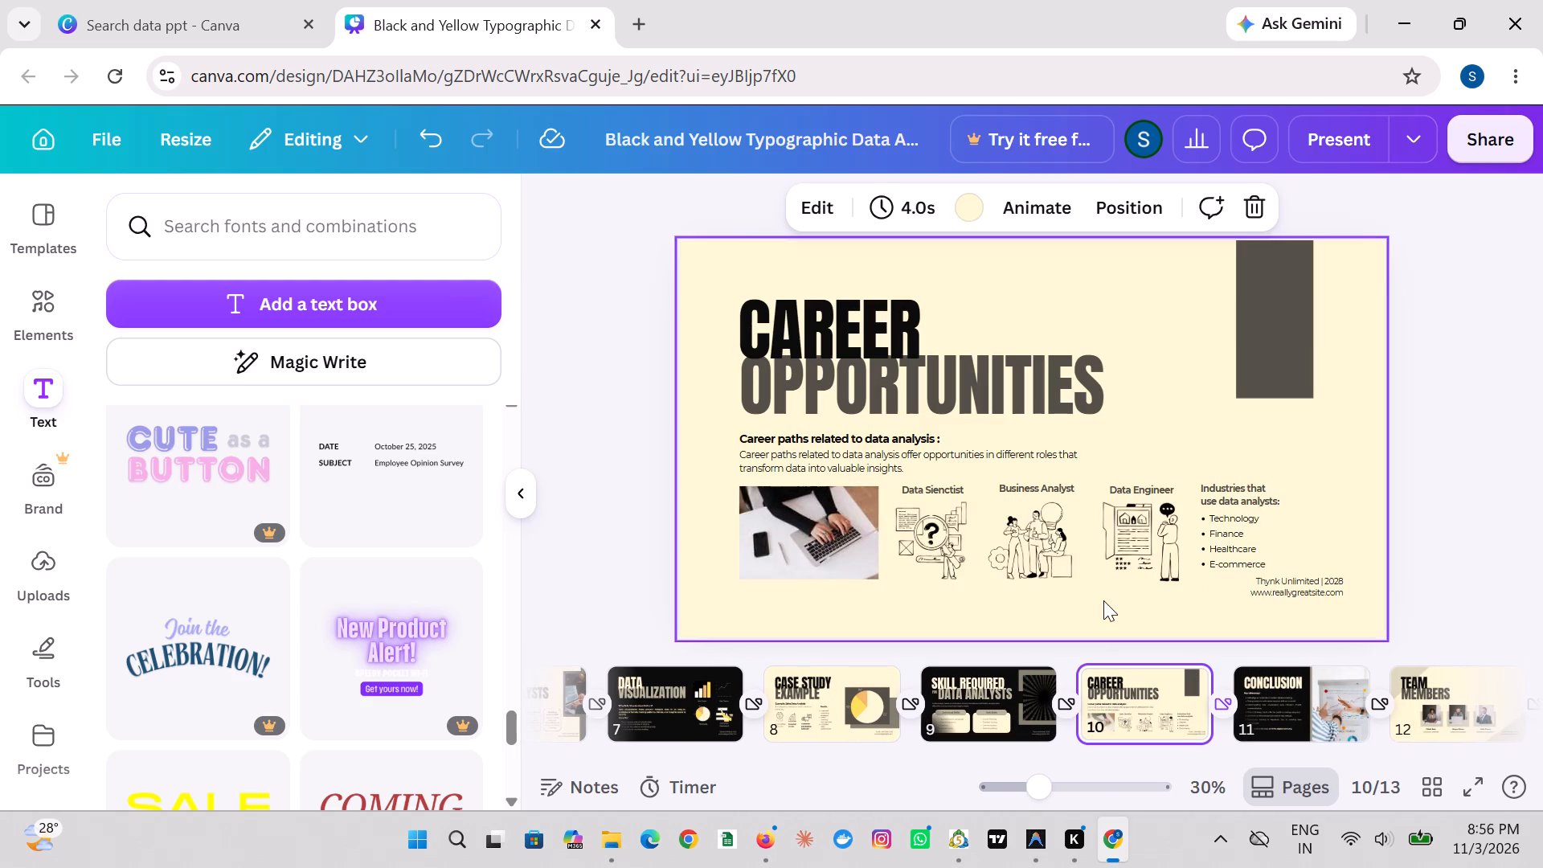
left_click(1287, 358)
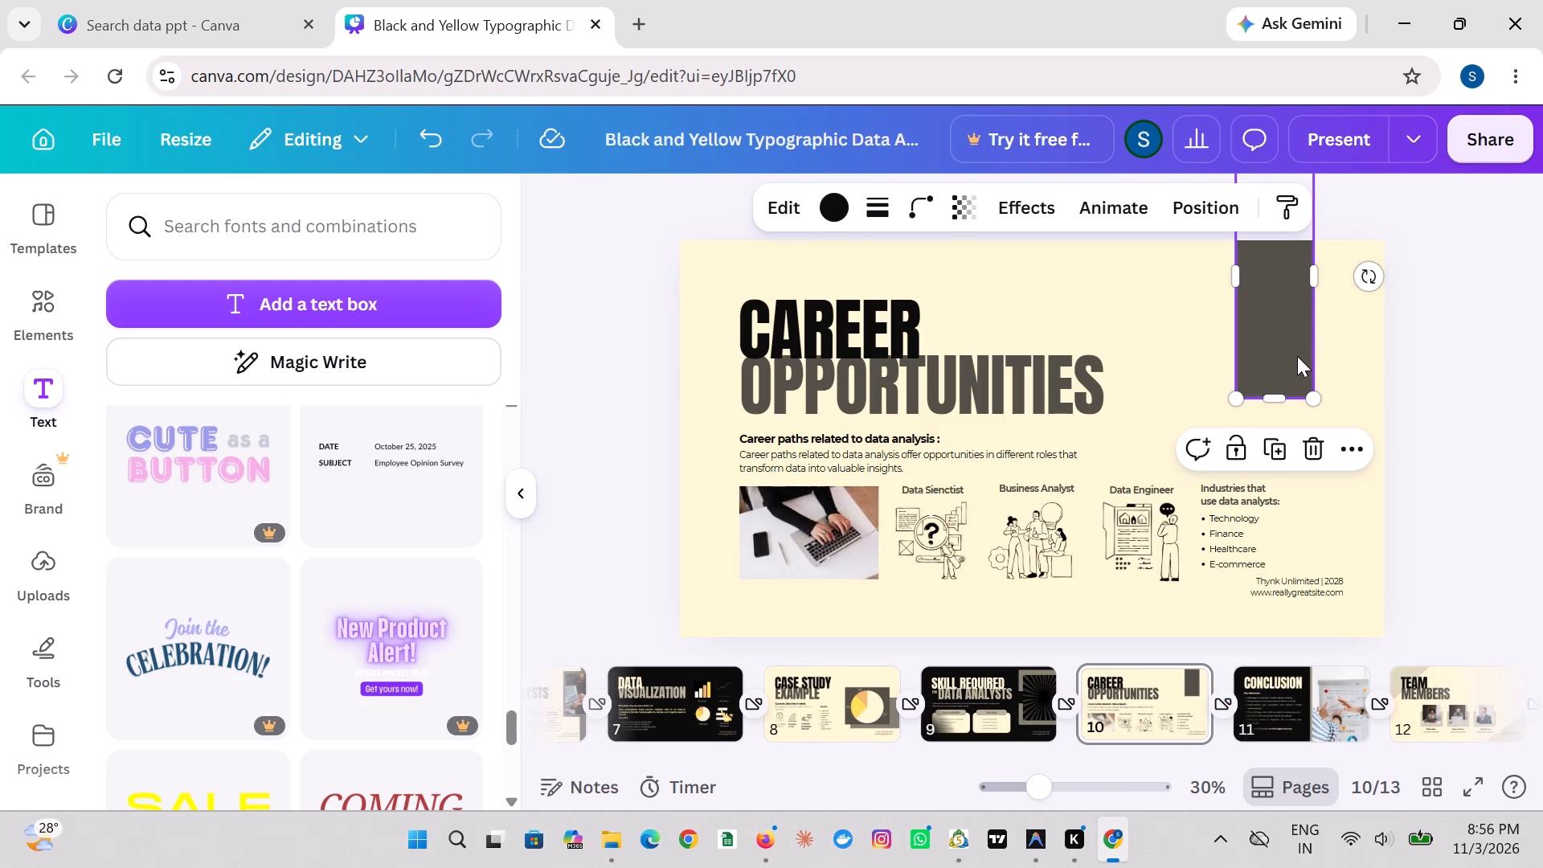
left_click_drag(1283, 323, 1316, 281)
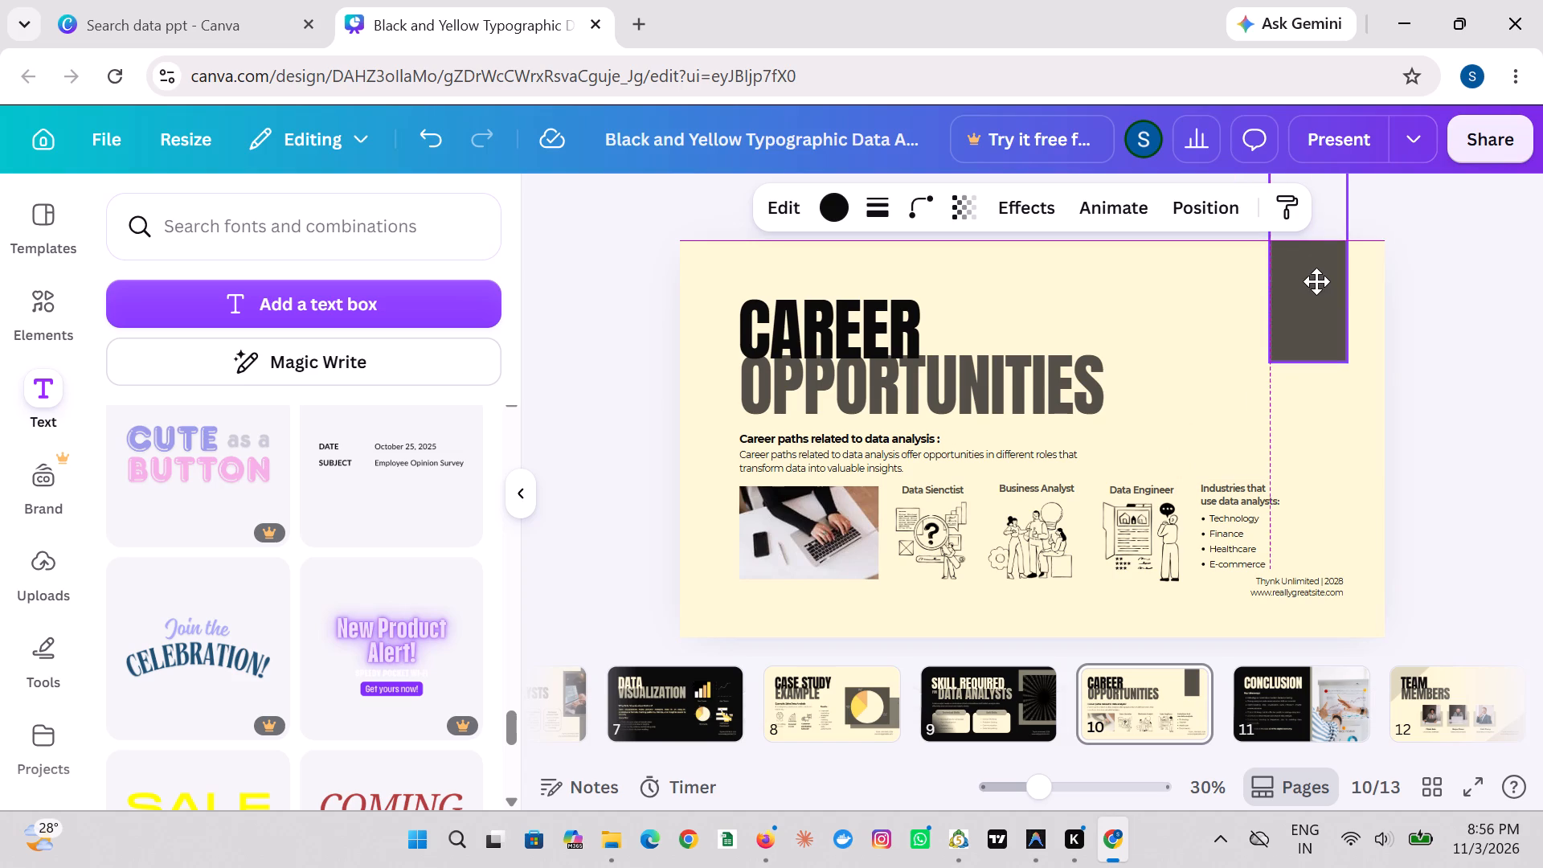
left_click_drag(1316, 281, 1342, 327)
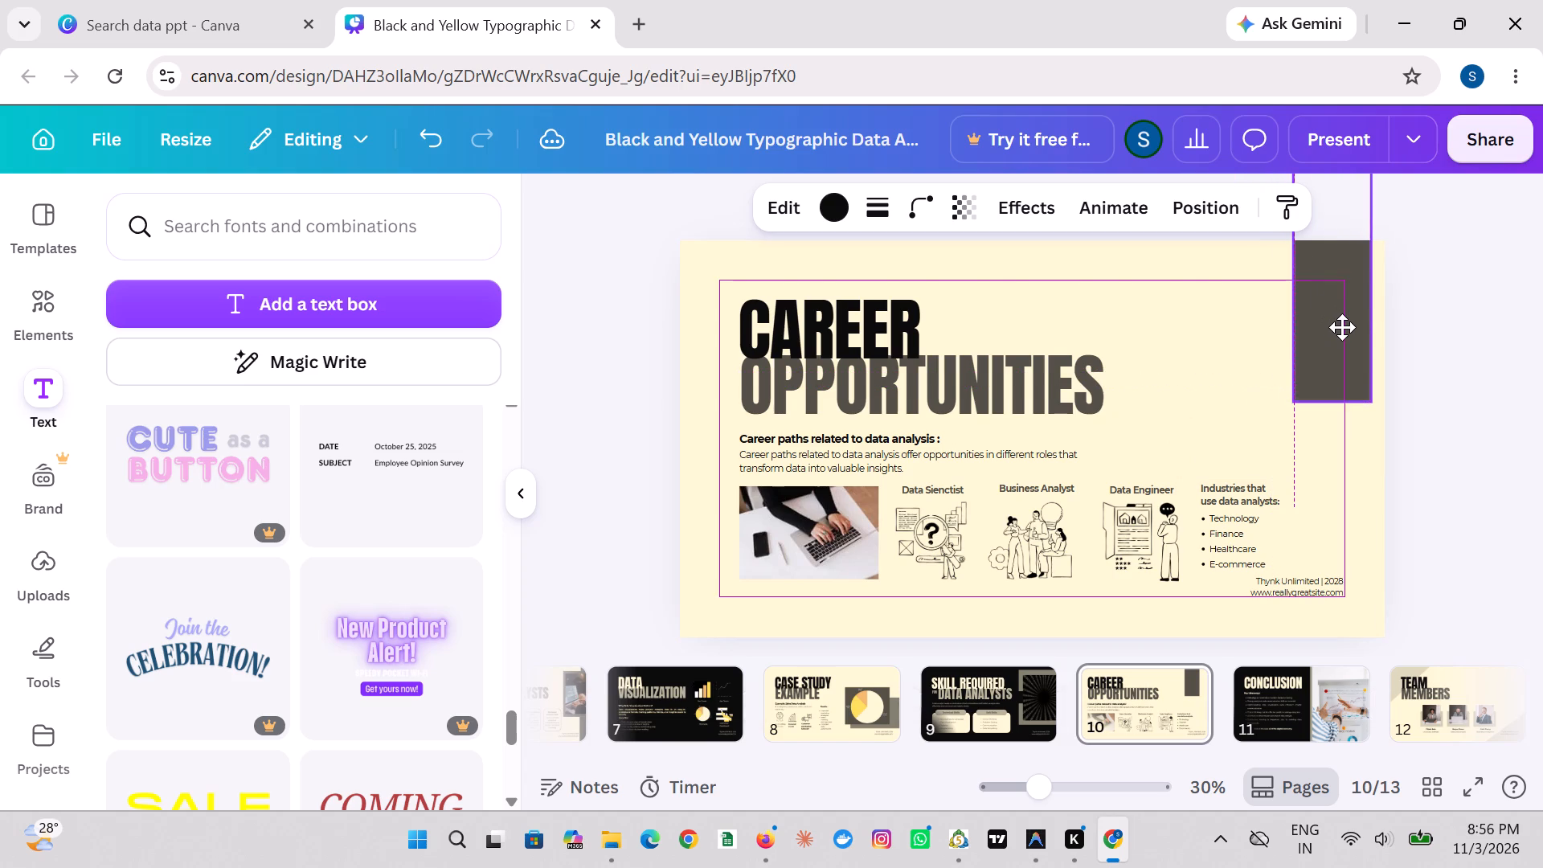
left_click_drag(1342, 327, 1349, 373)
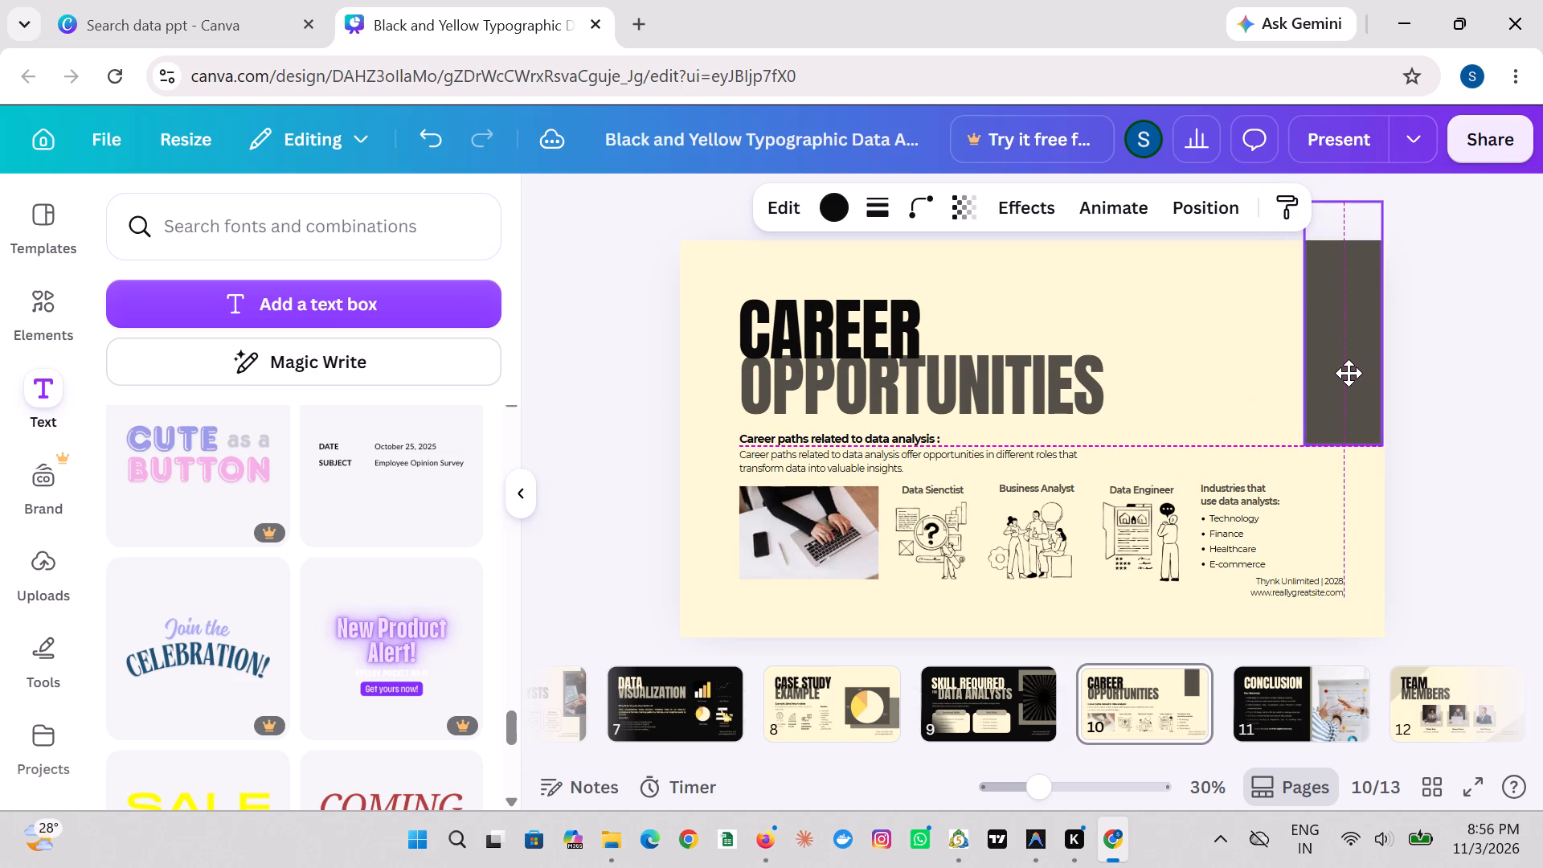
left_click_drag(1349, 373, 1345, 372)
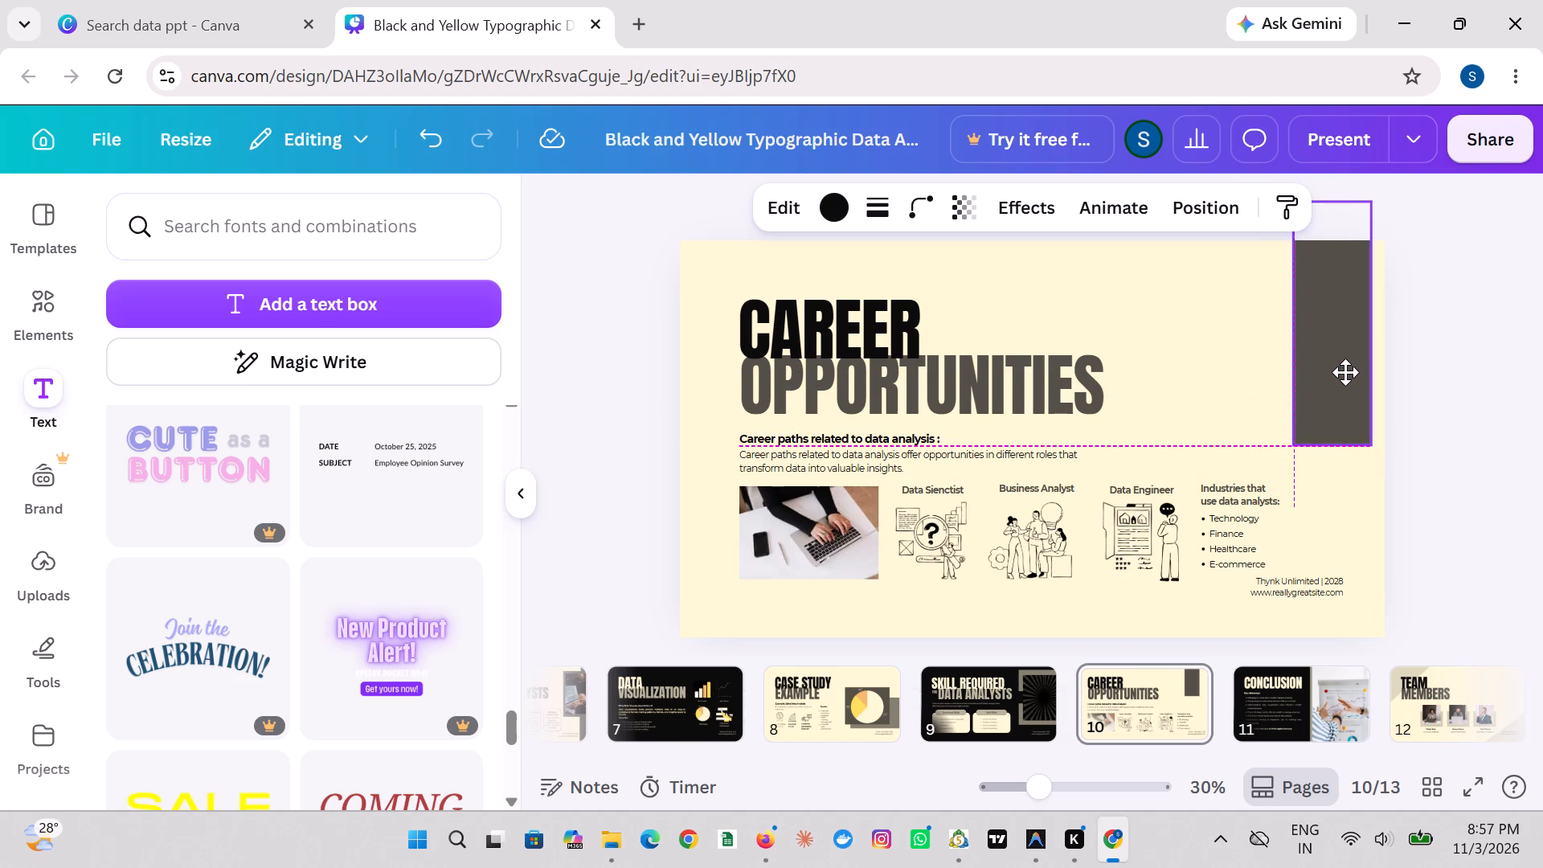
left_click_drag(1345, 372, 1343, 370)
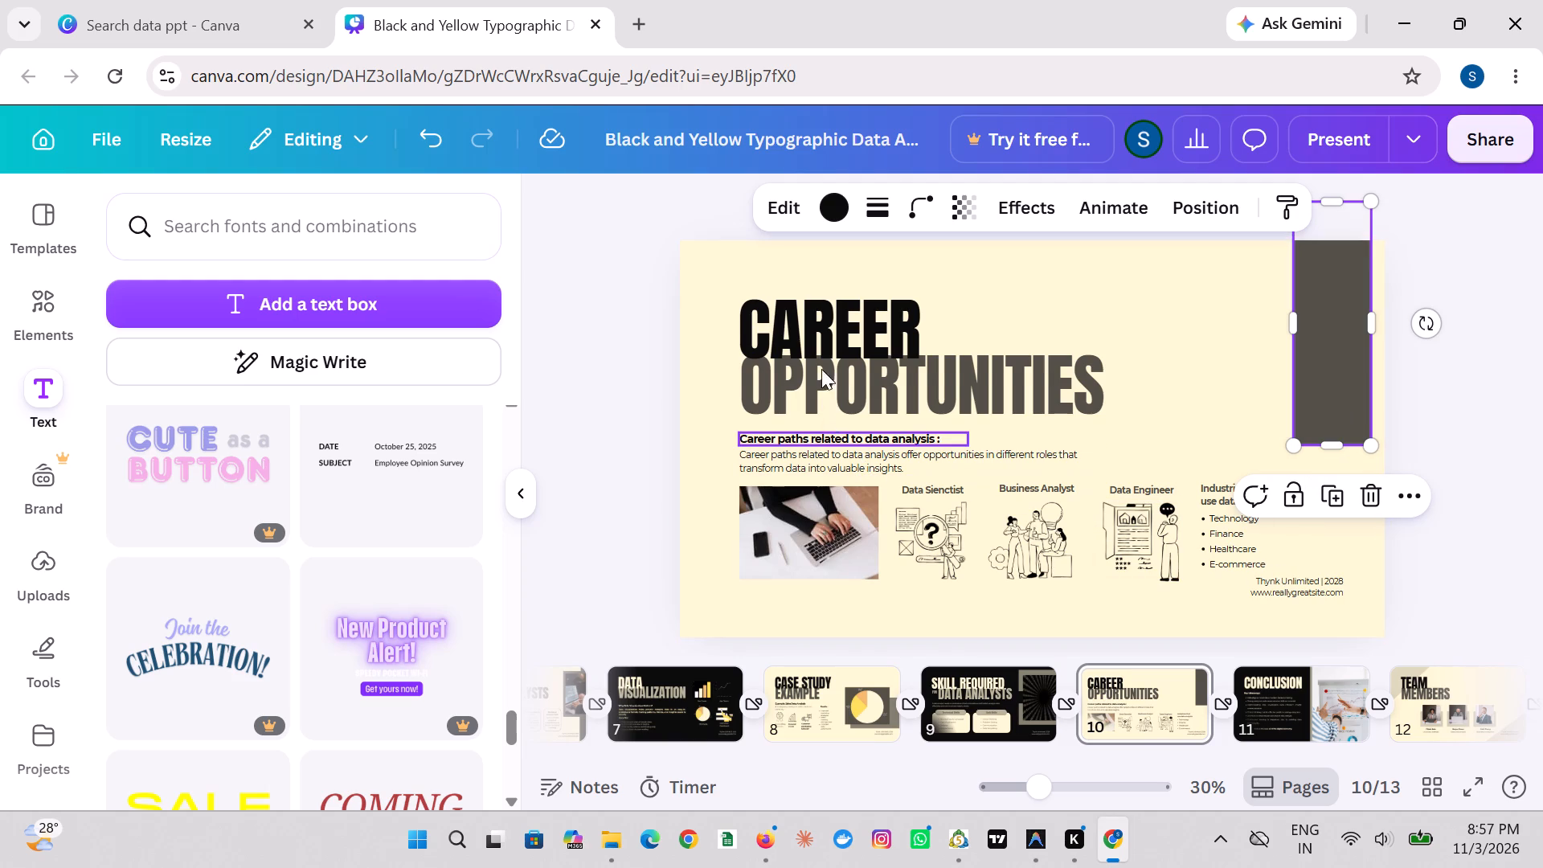
Shift the CAREER heading slightly down so it overlaps the top of OPPORTUNITIES, keeping their left edges aligned.
left_click_drag(828, 331, 830, 342)
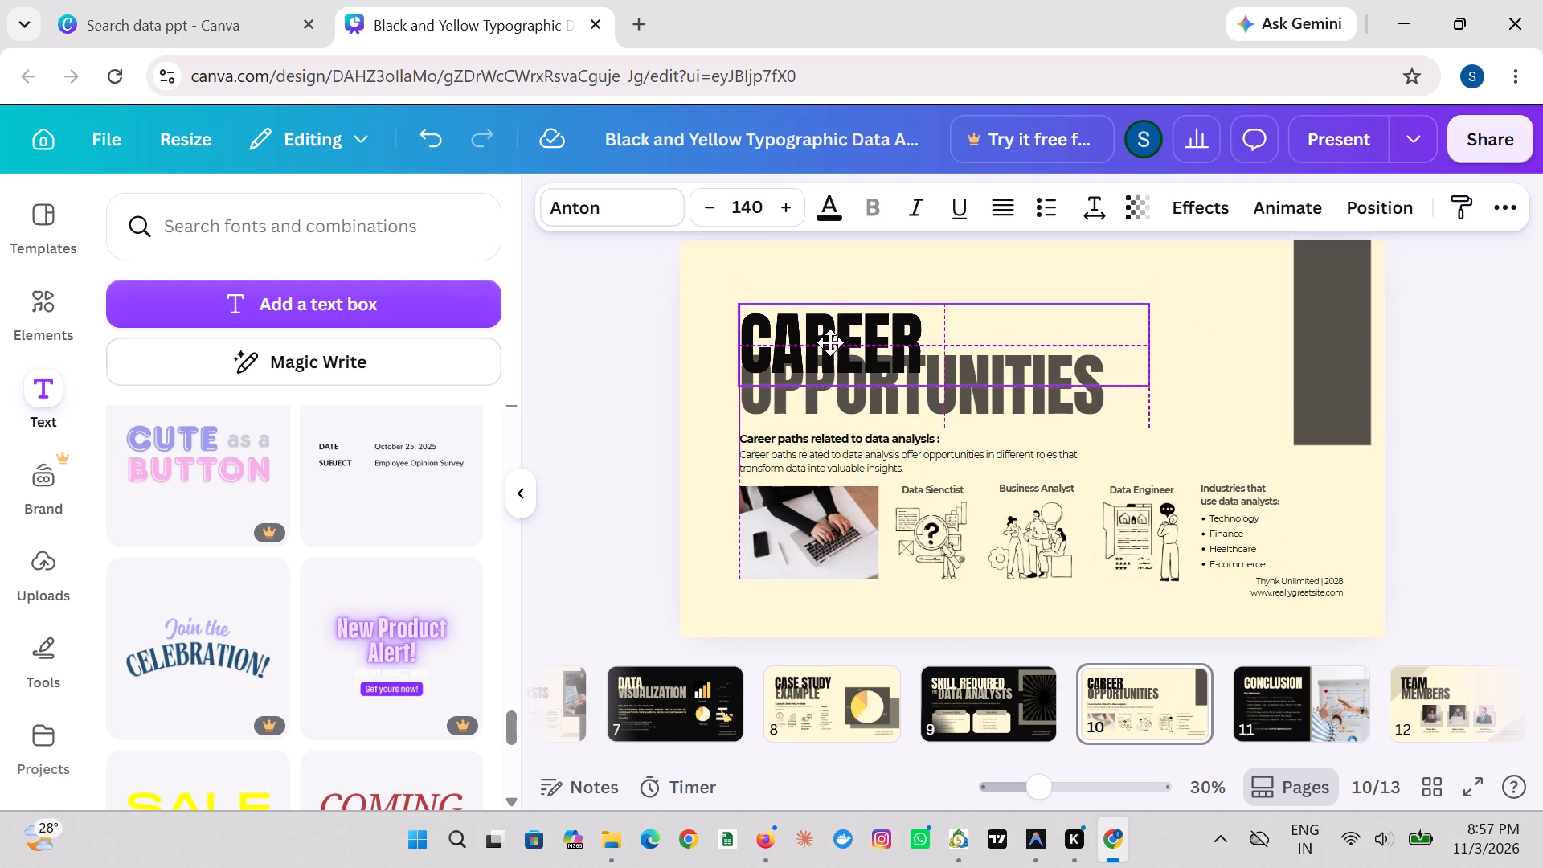
left_click_drag(830, 342, 832, 339)
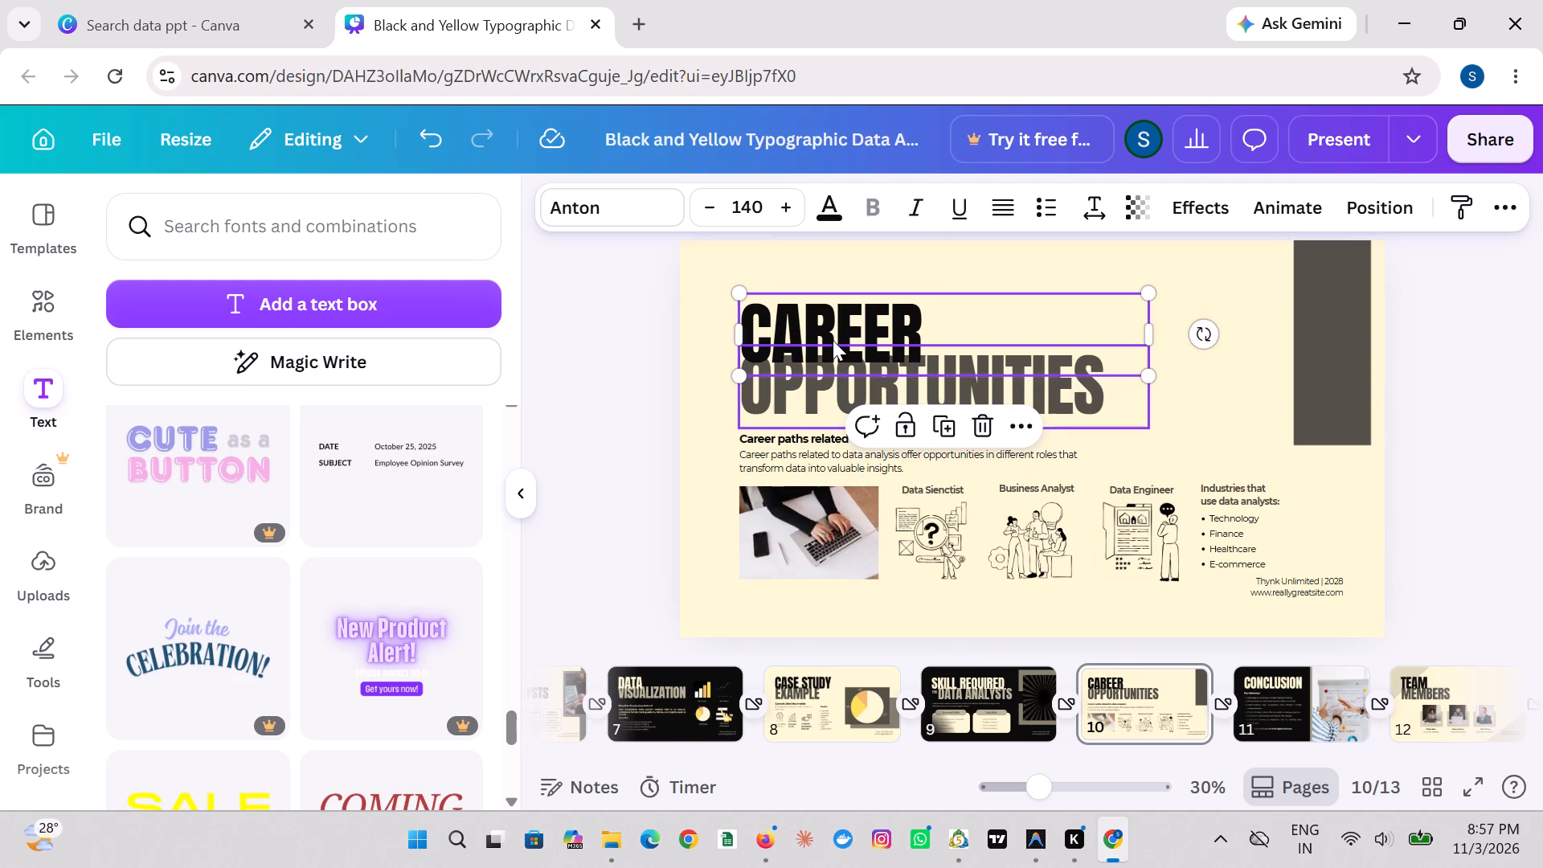
left_click(833, 340)
left_click(844, 325)
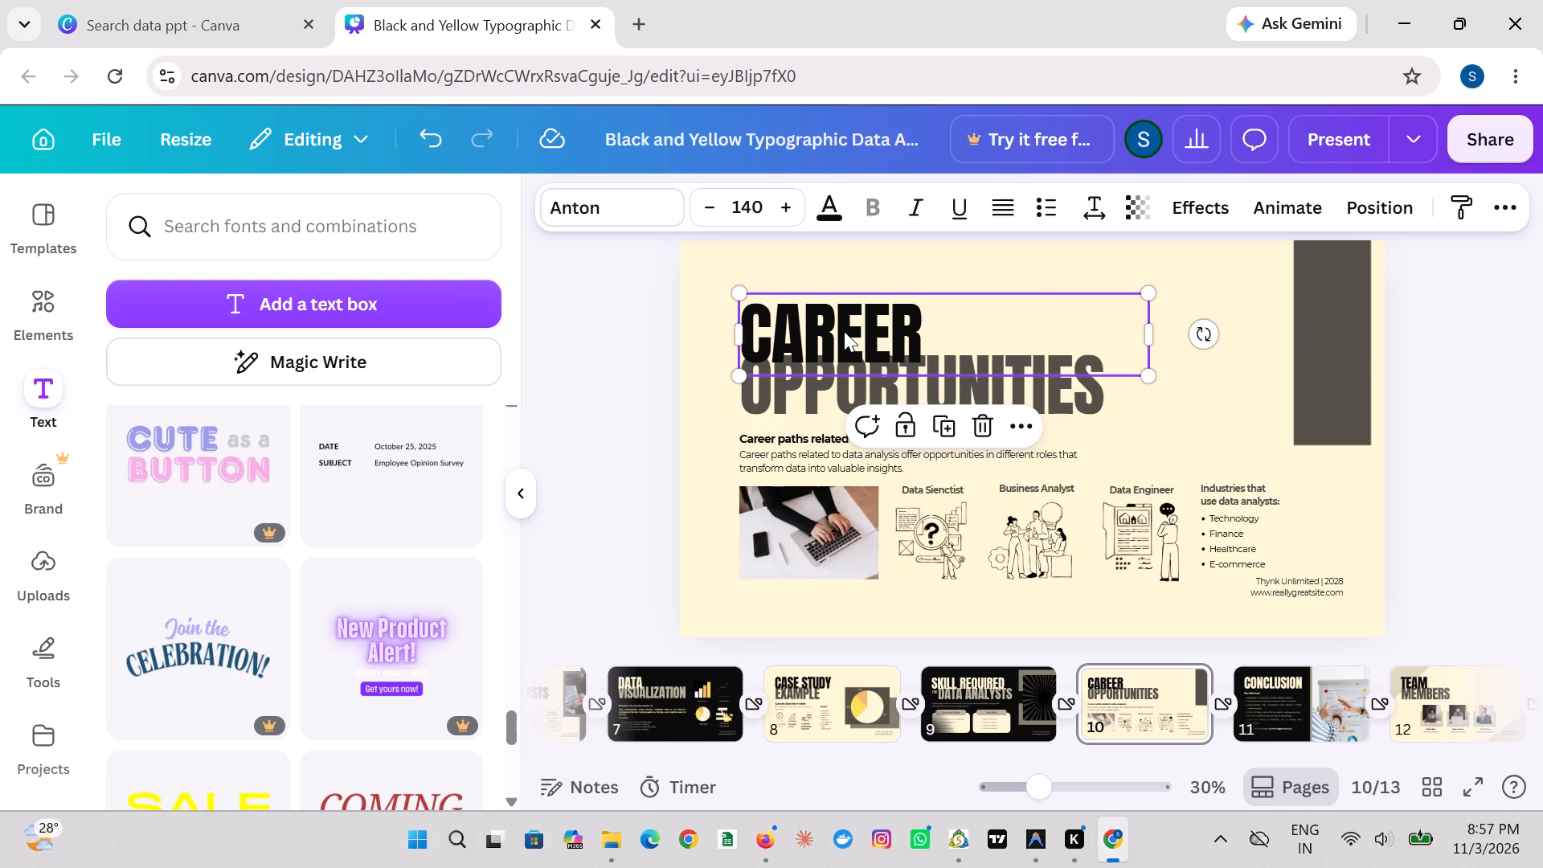
left_click_drag(851, 340, 860, 328)
left_click_drag(860, 328, 856, 342)
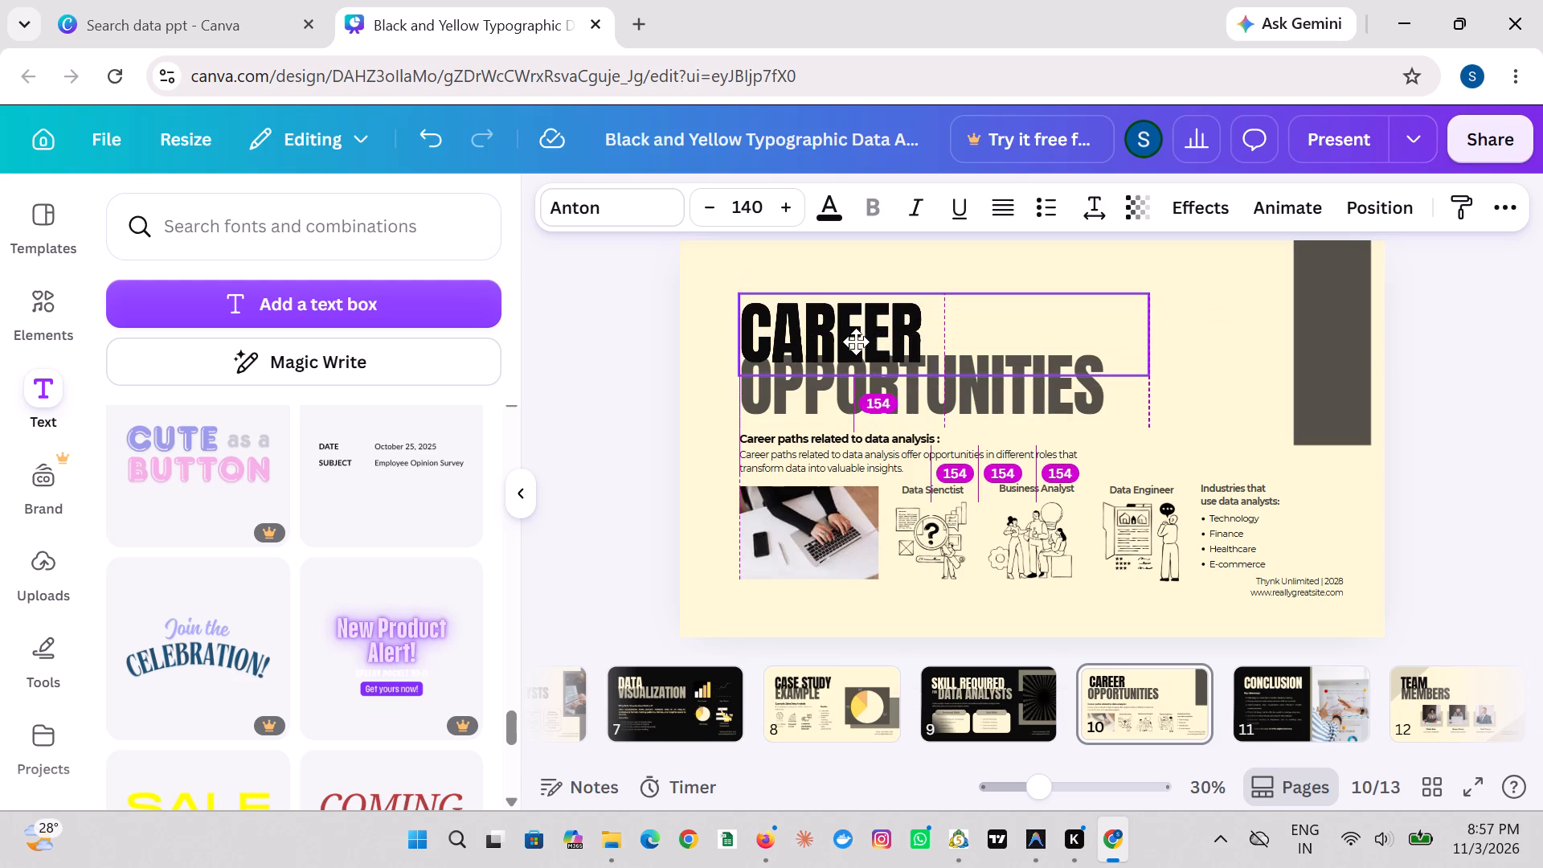
left_click_drag(856, 342, 855, 344)
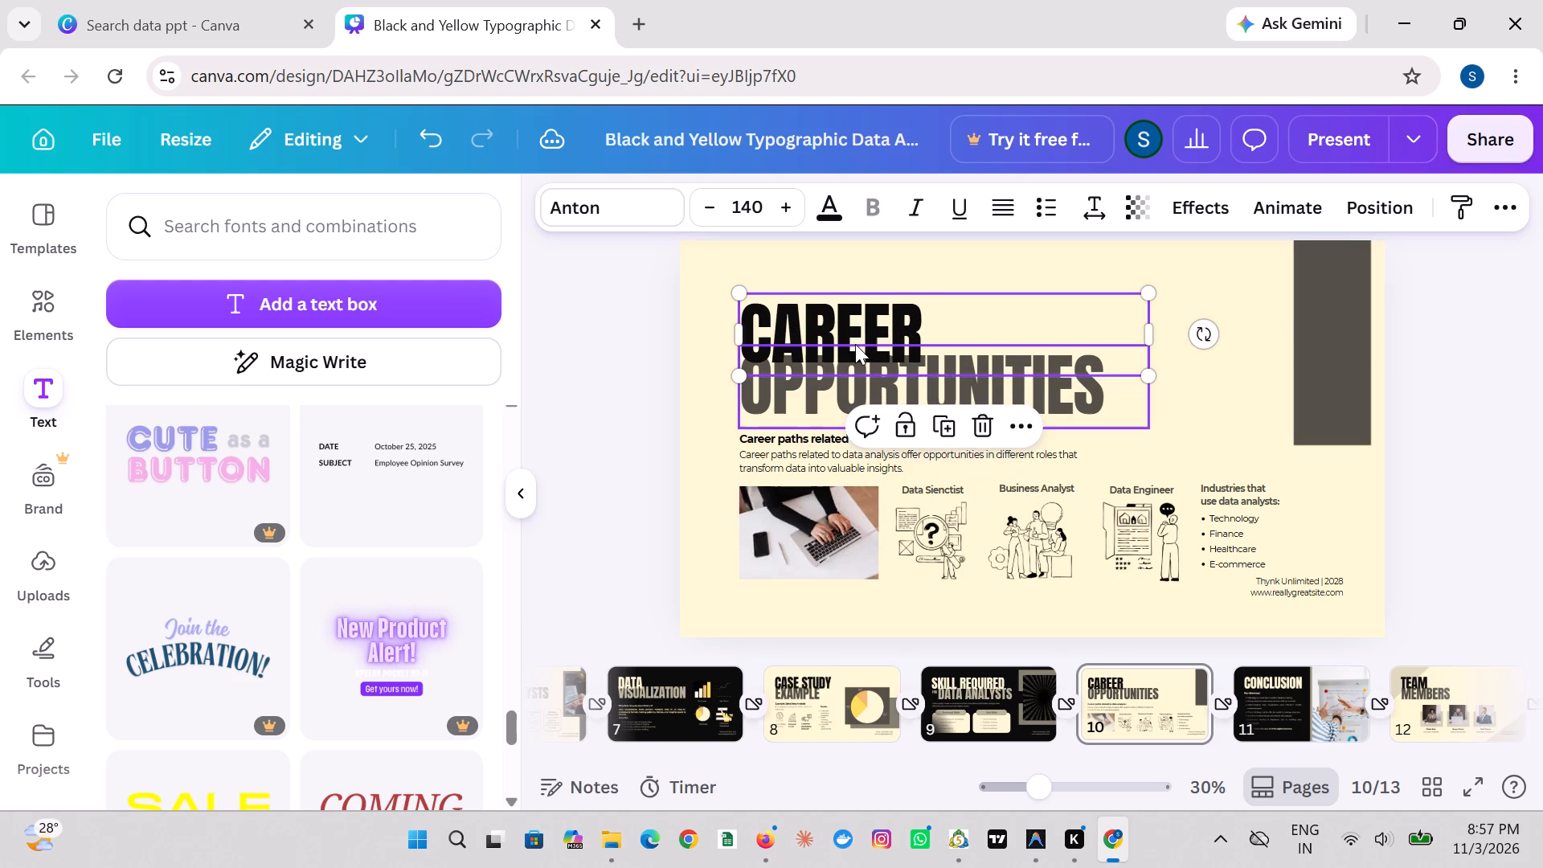
left_click(863, 378)
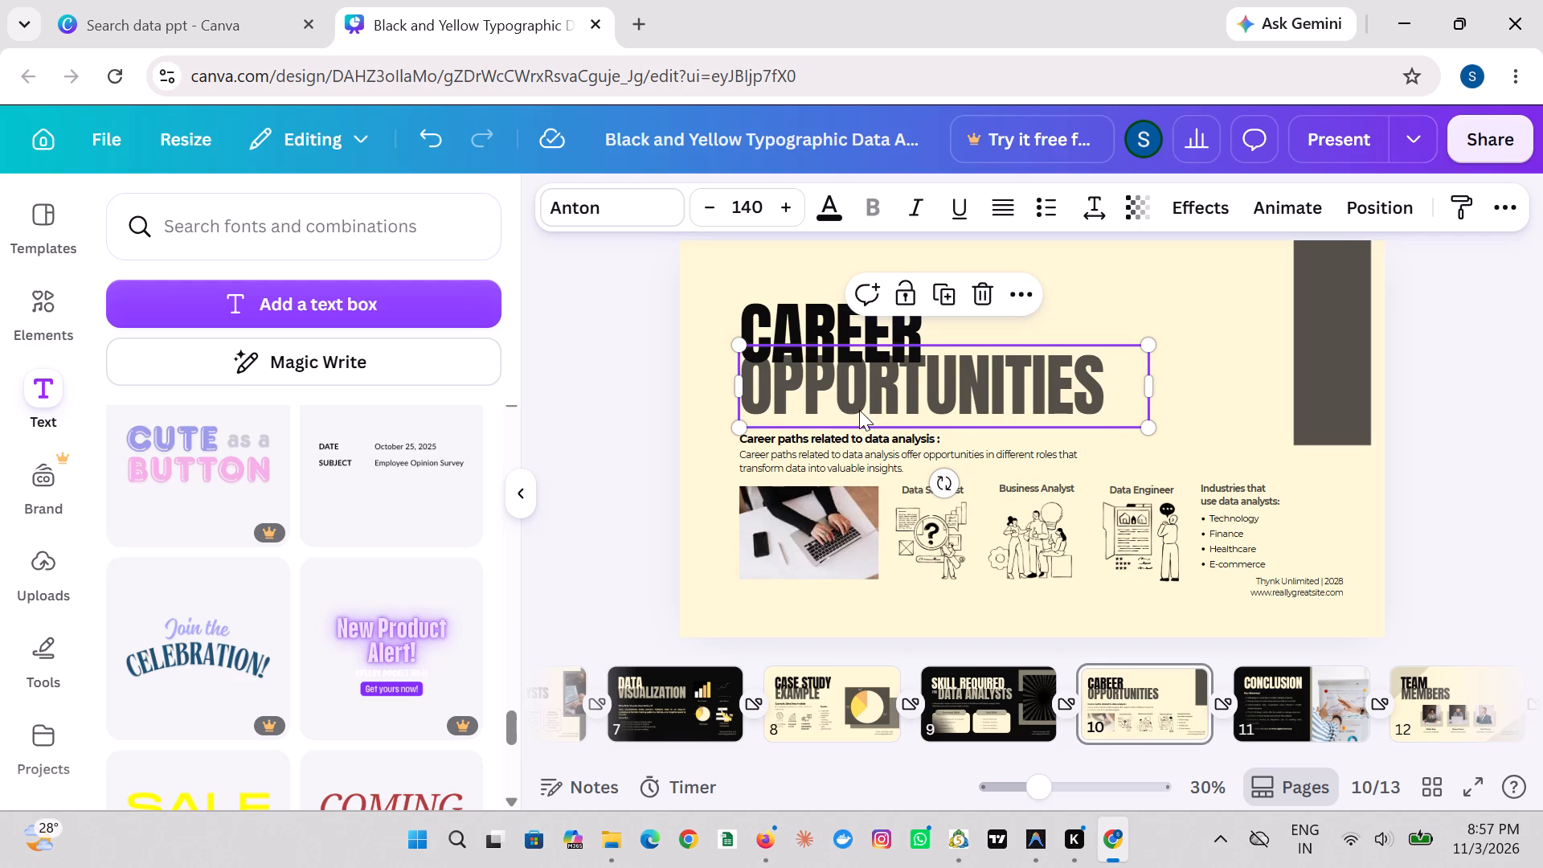
Set the letter spacing of the career paths description paragraph to 66.
left_click(825, 473)
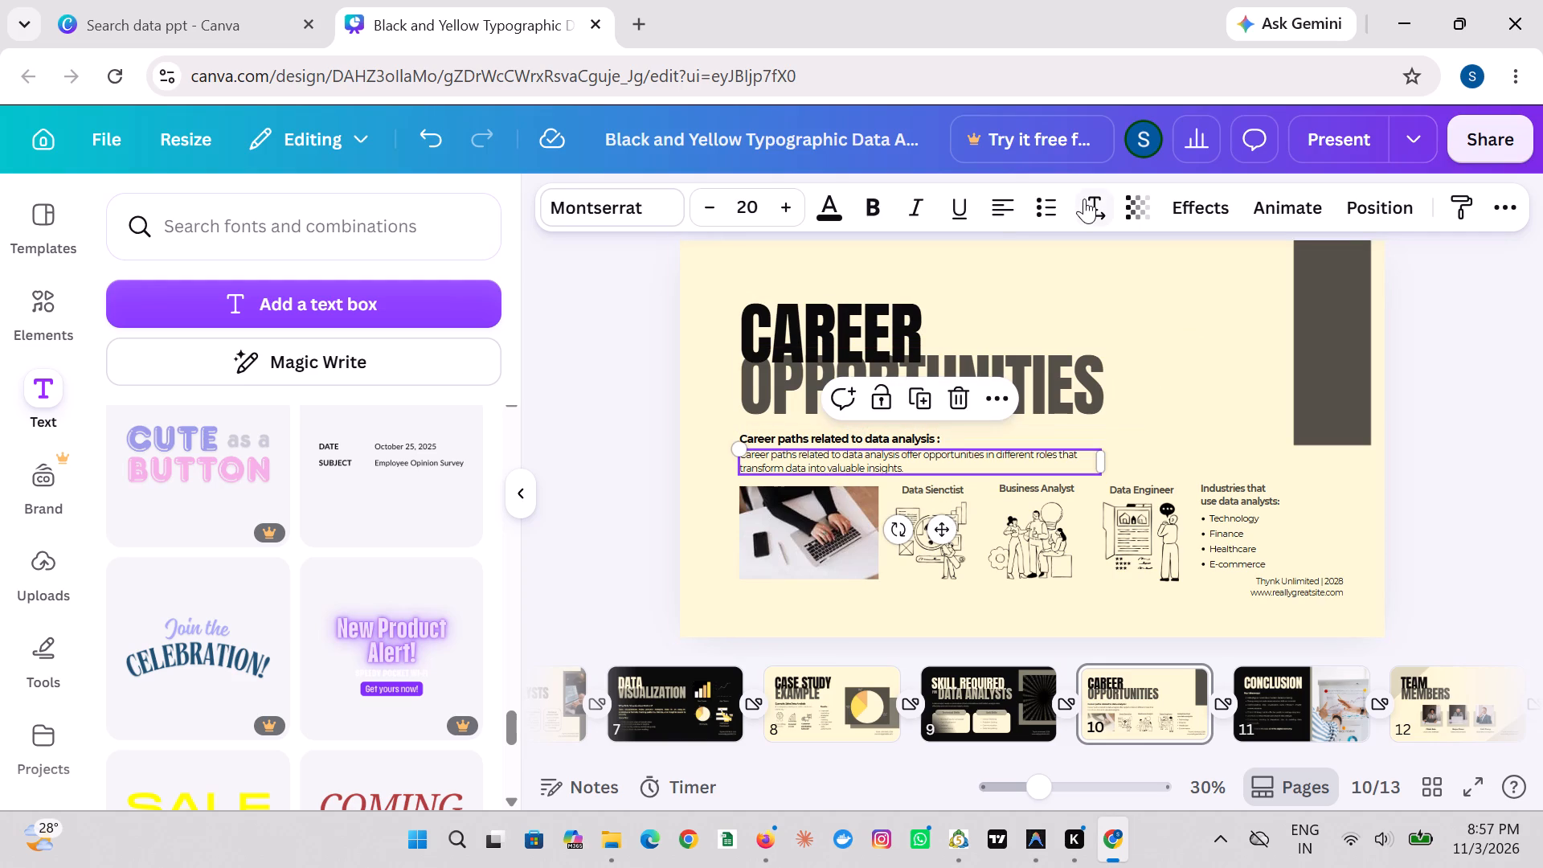
left_click(1087, 209)
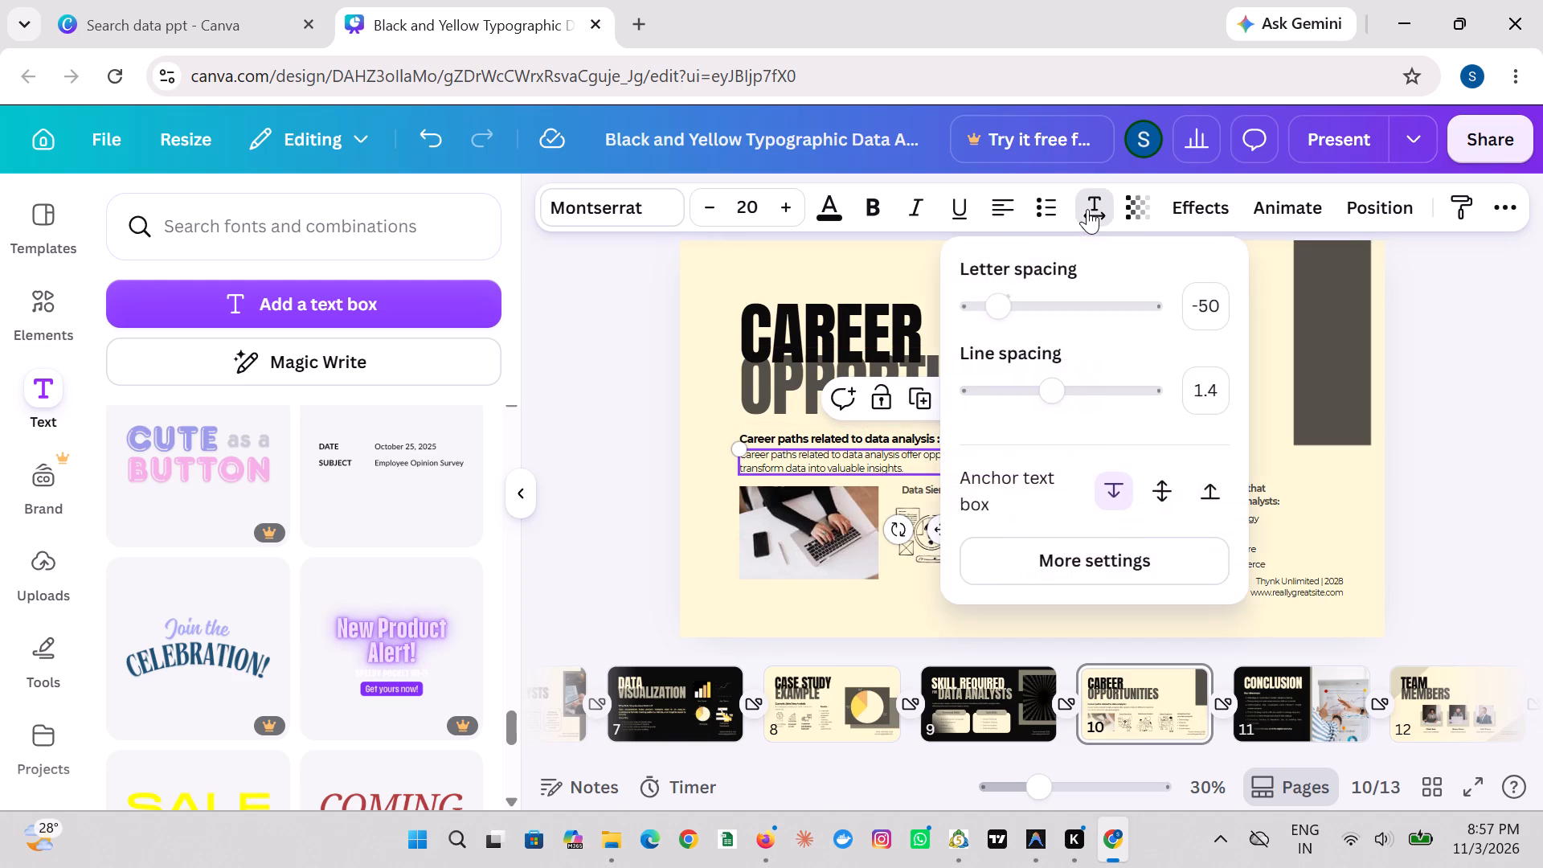
left_click_drag(1005, 308, 1006, 309)
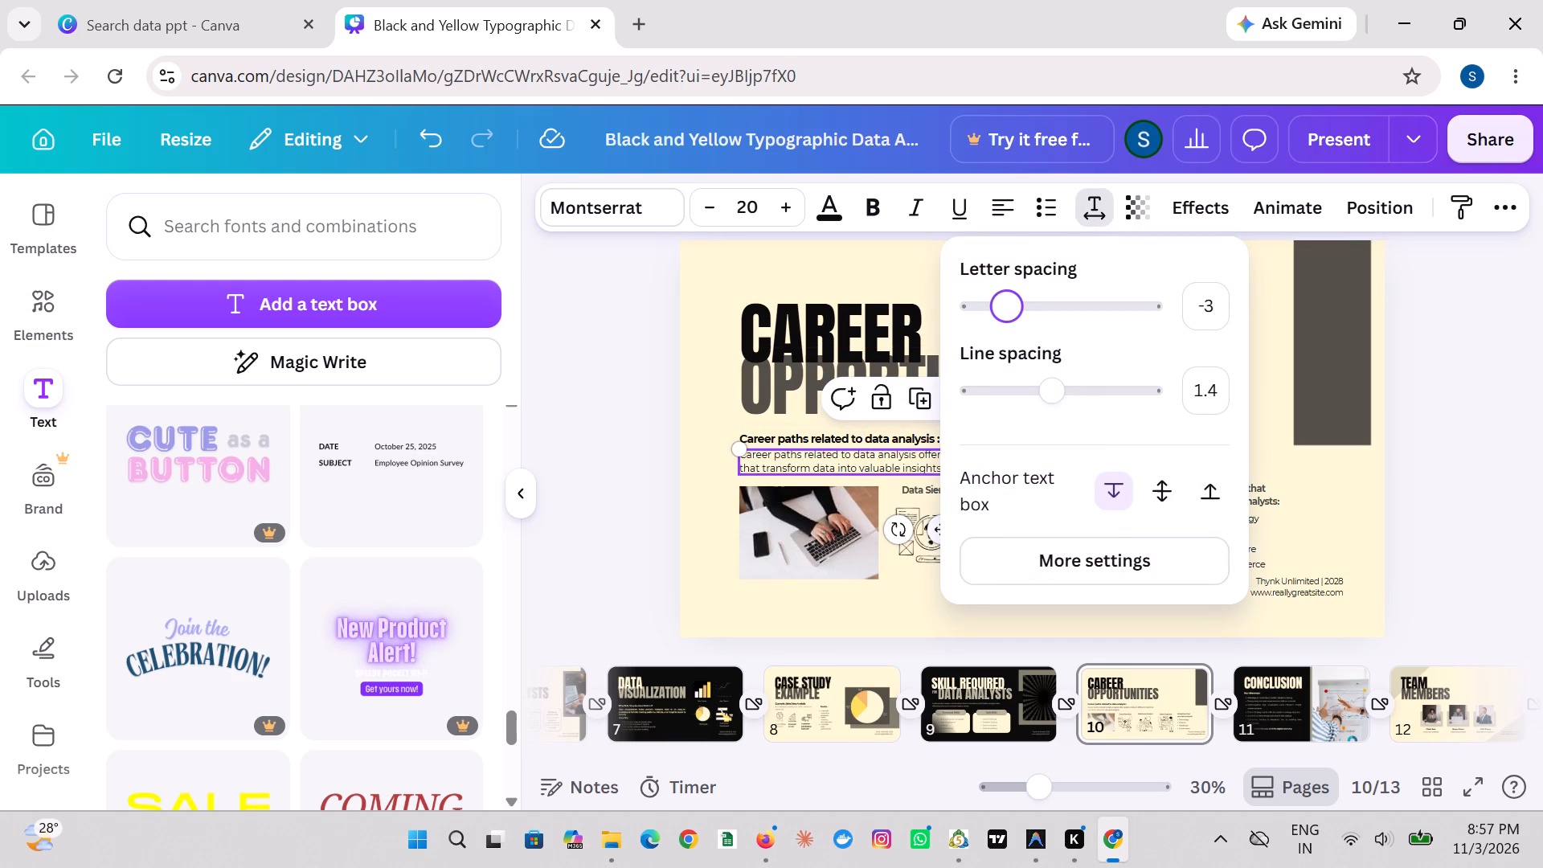
left_click_drag(1006, 309, 1013, 308)
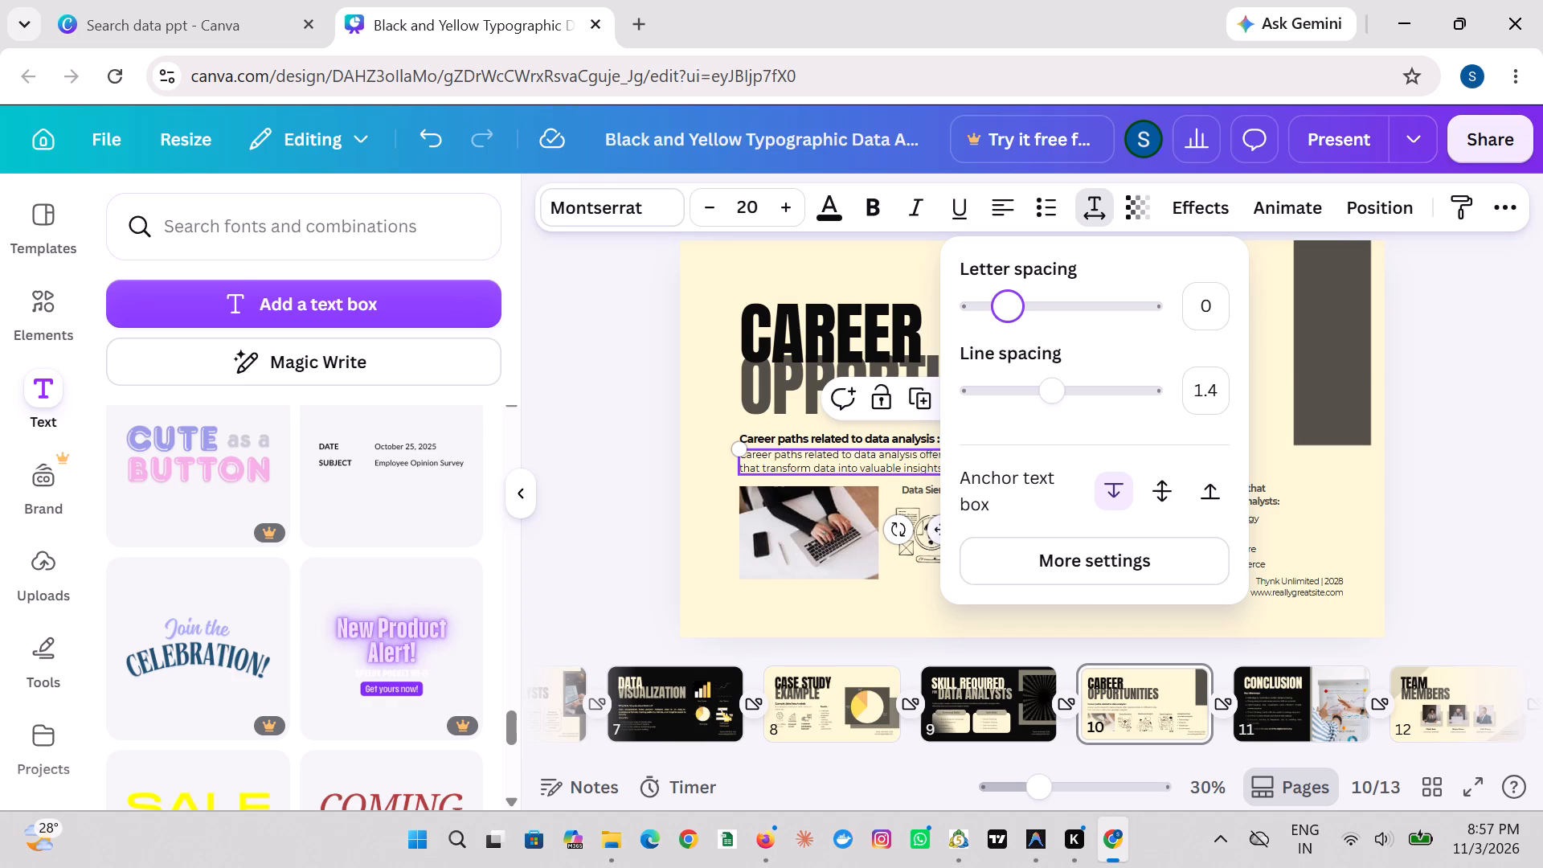
left_click_drag(1013, 308, 1018, 308)
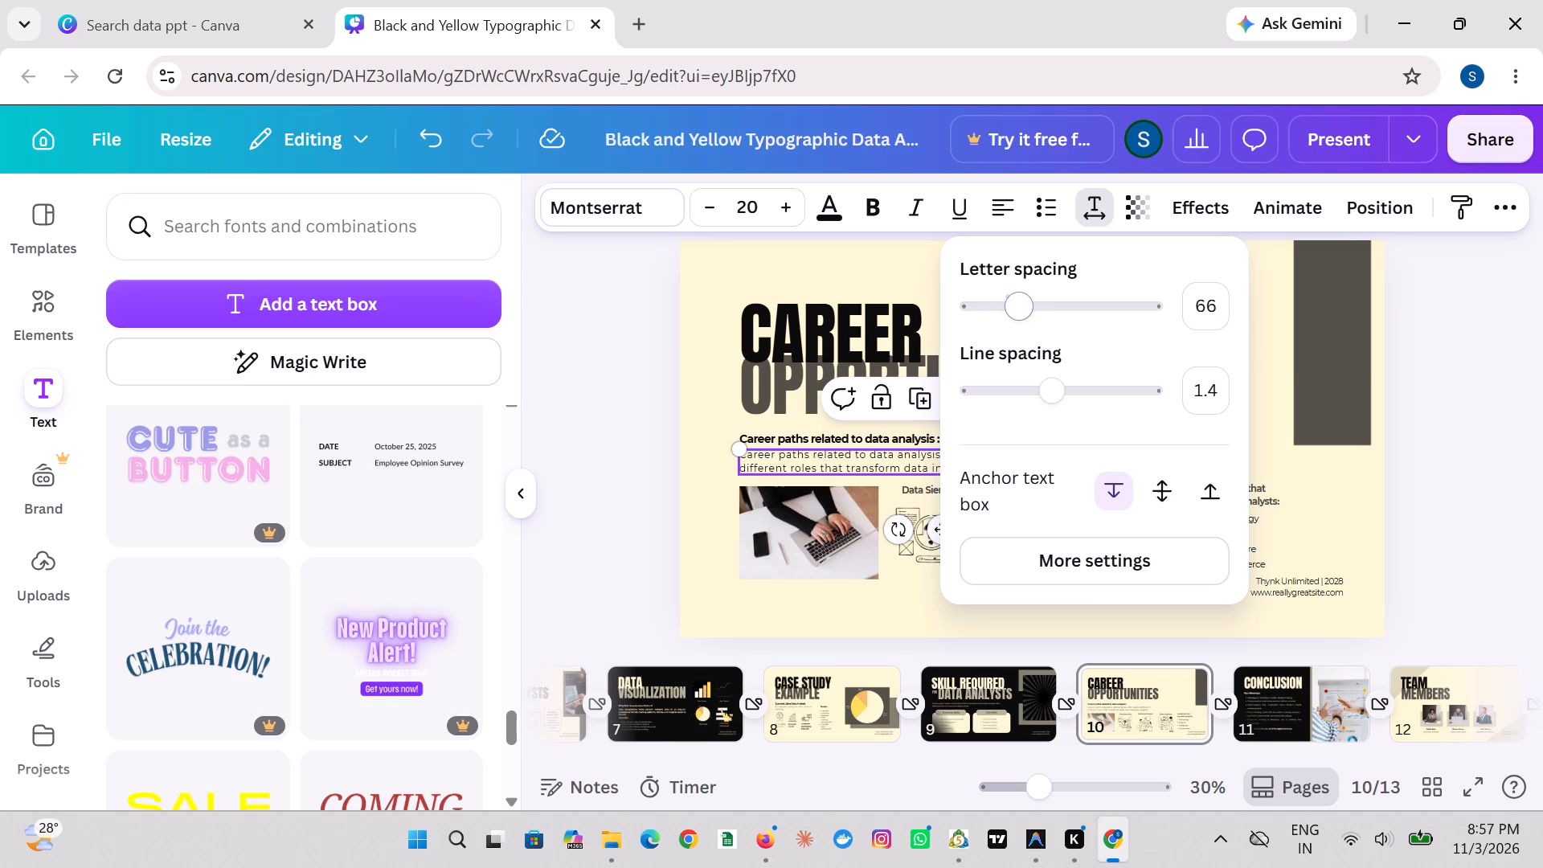
left_click(950, 359)
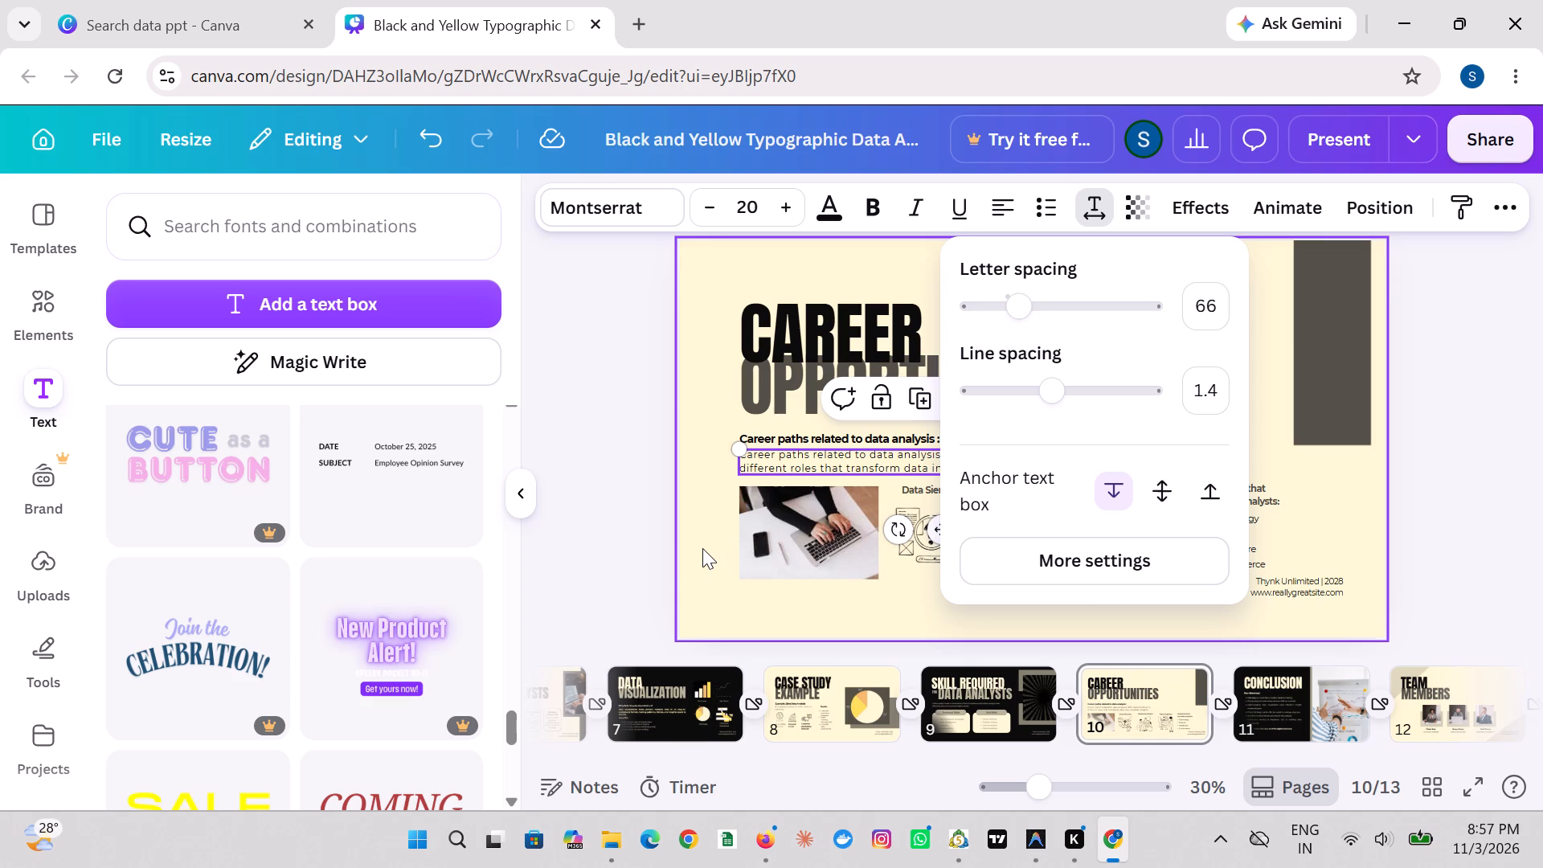
Add a text box with the default placeholder text at the bottom edge of the laptop photo.
left_click(793, 549)
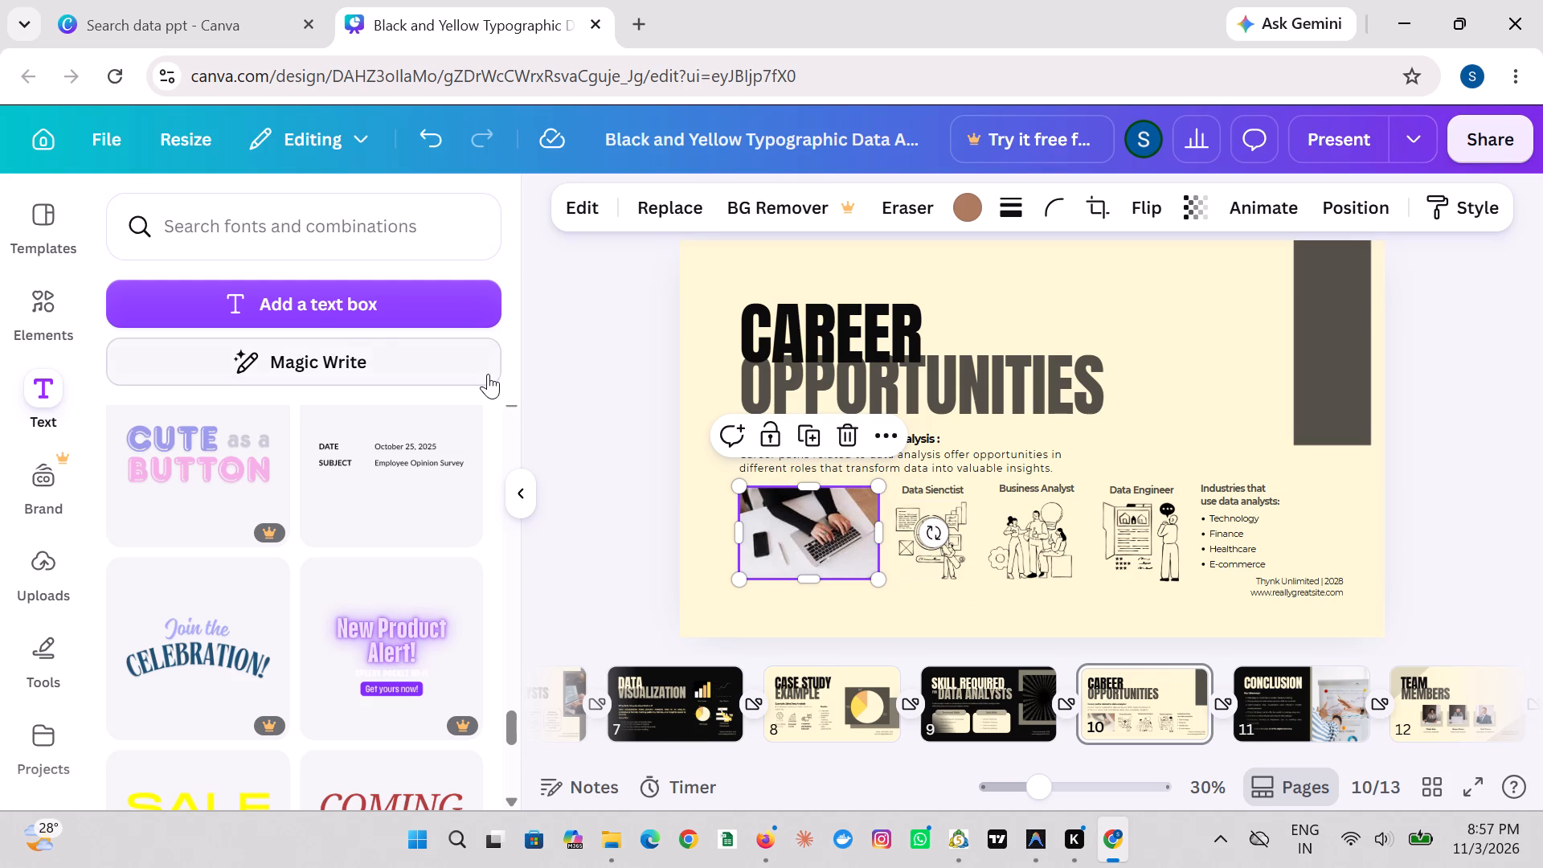
left_click(373, 310)
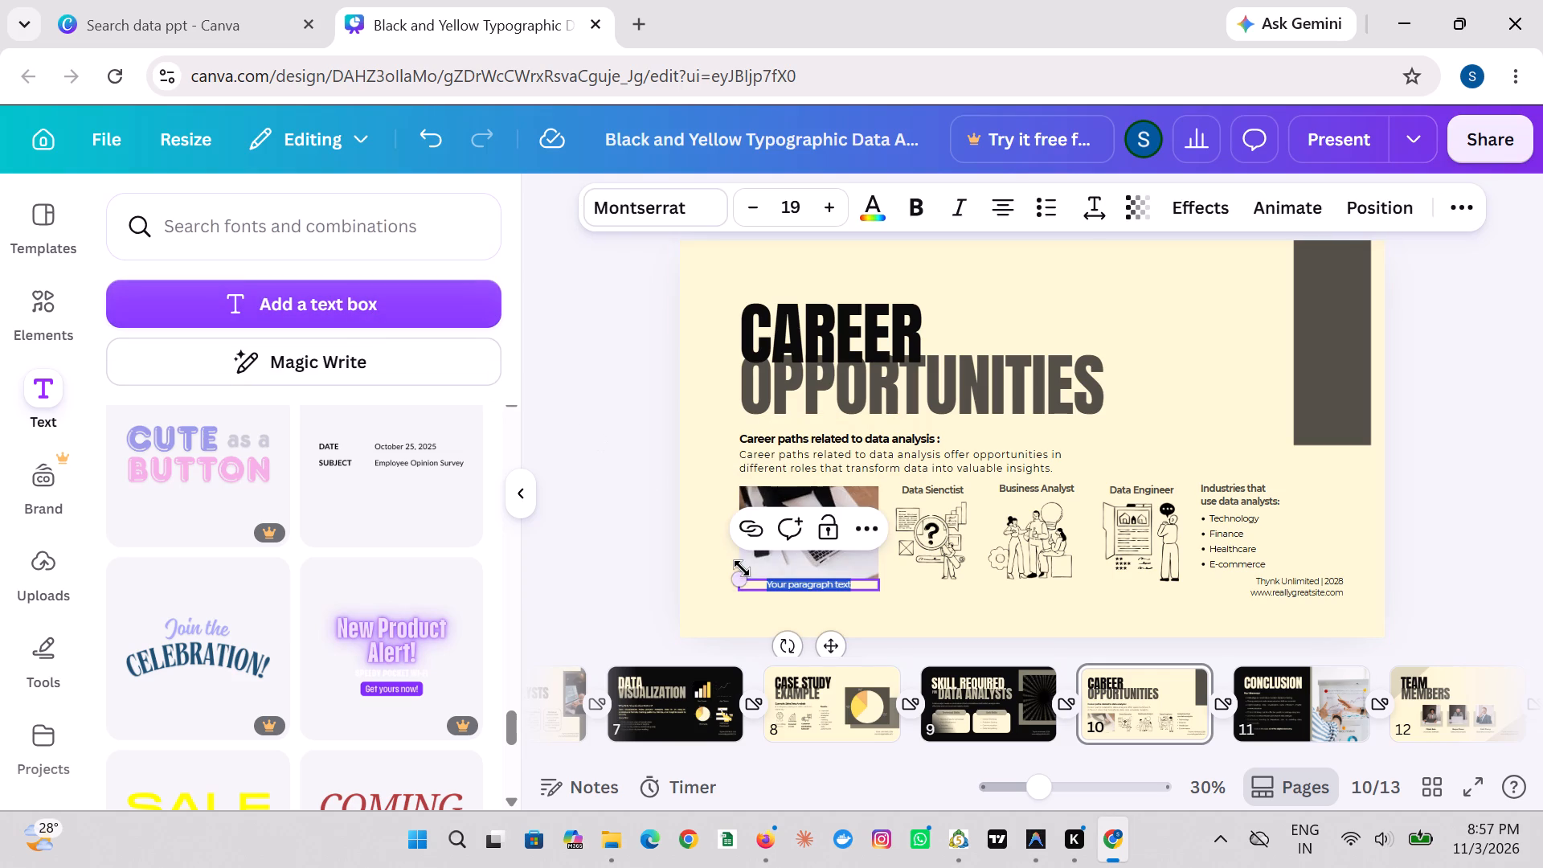
left_click(910, 616)
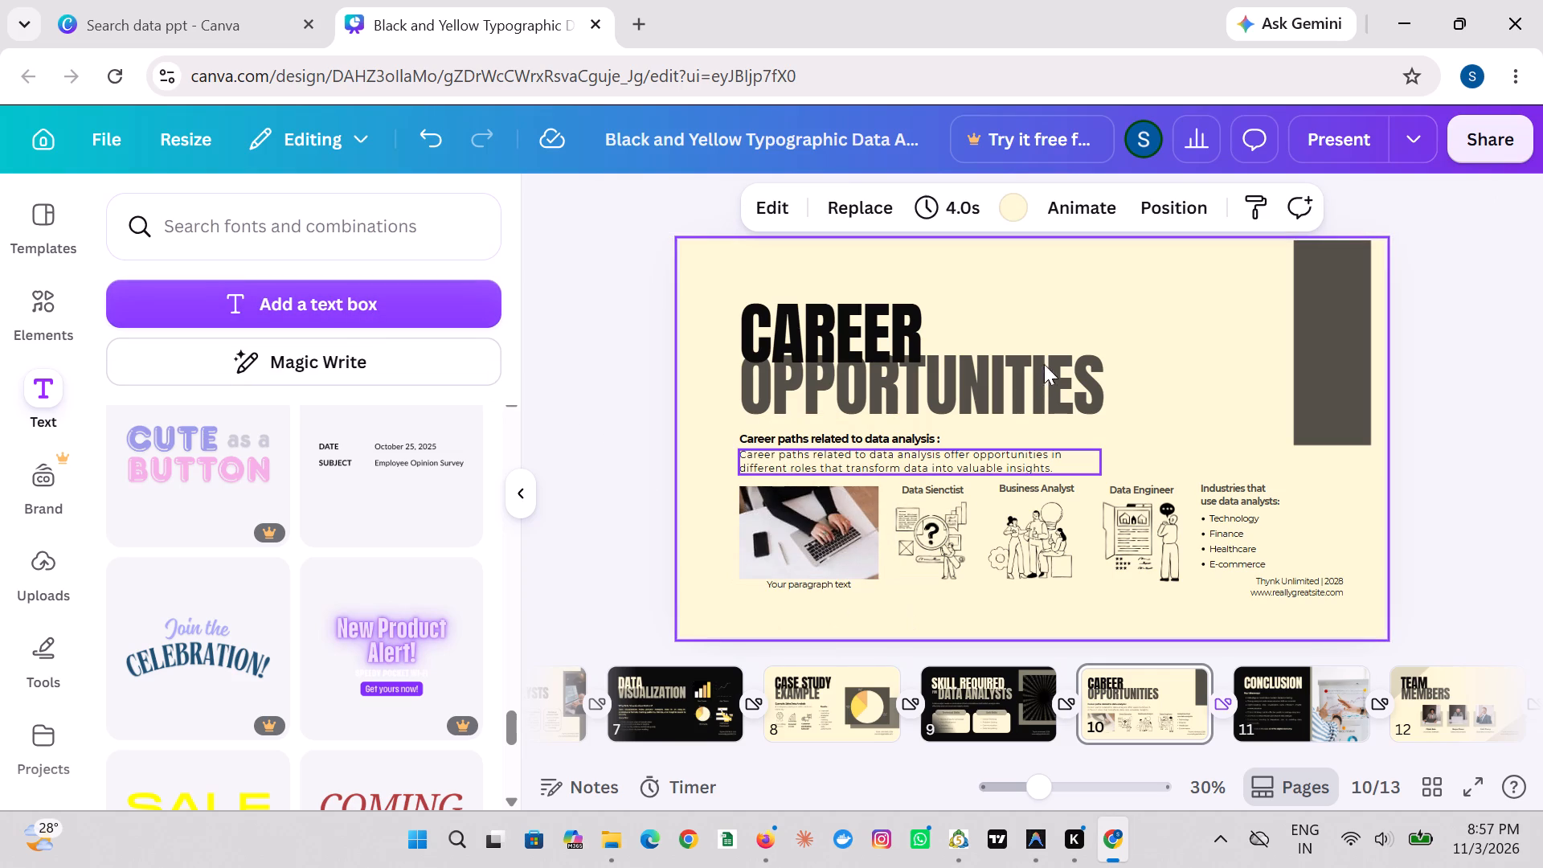
left_click(1098, 304)
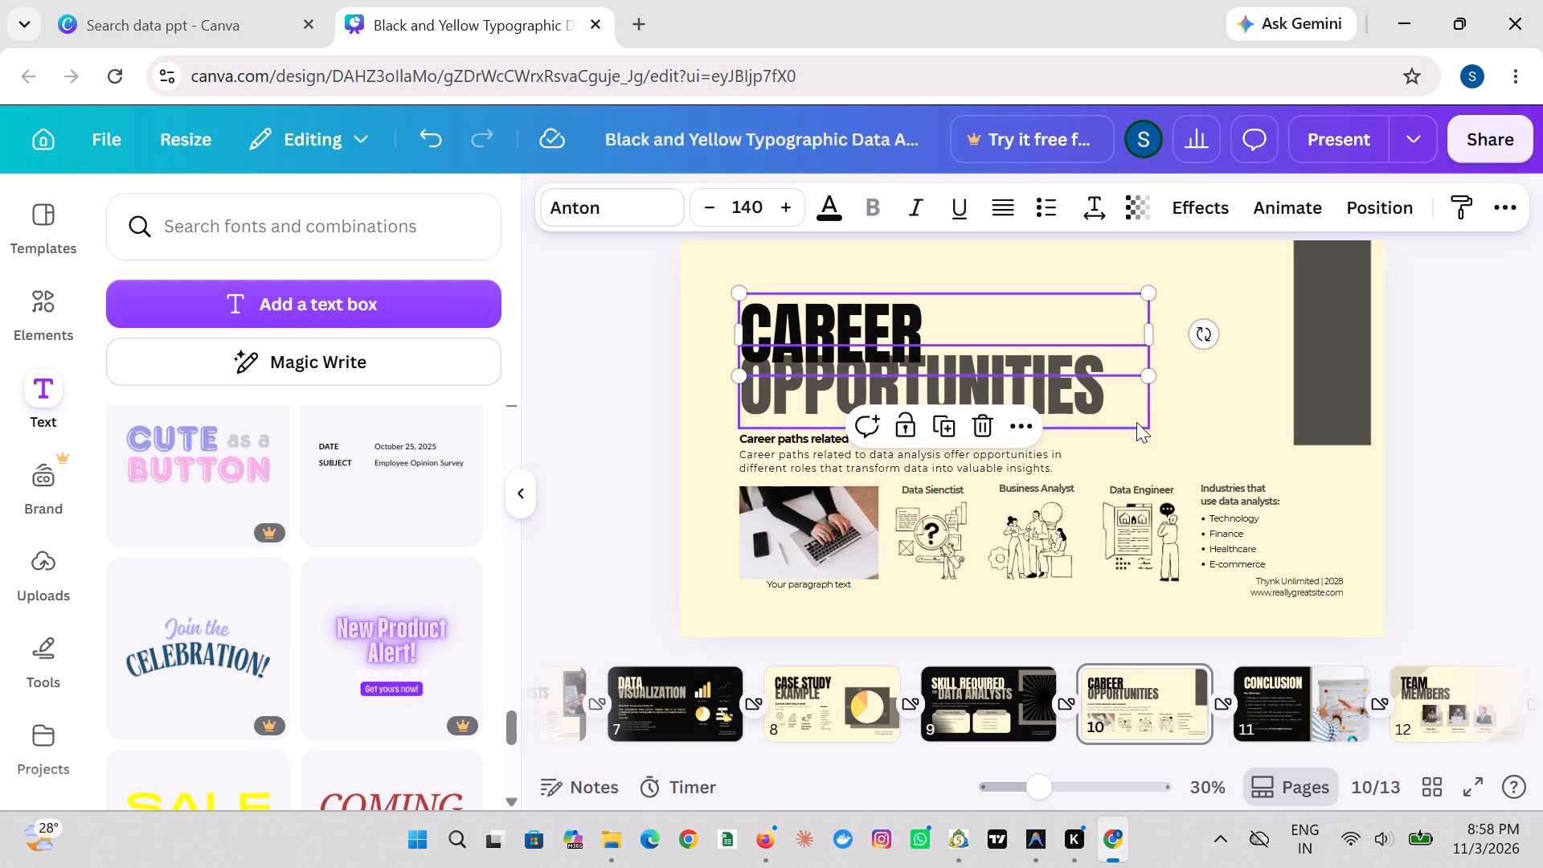
left_click(1223, 421)
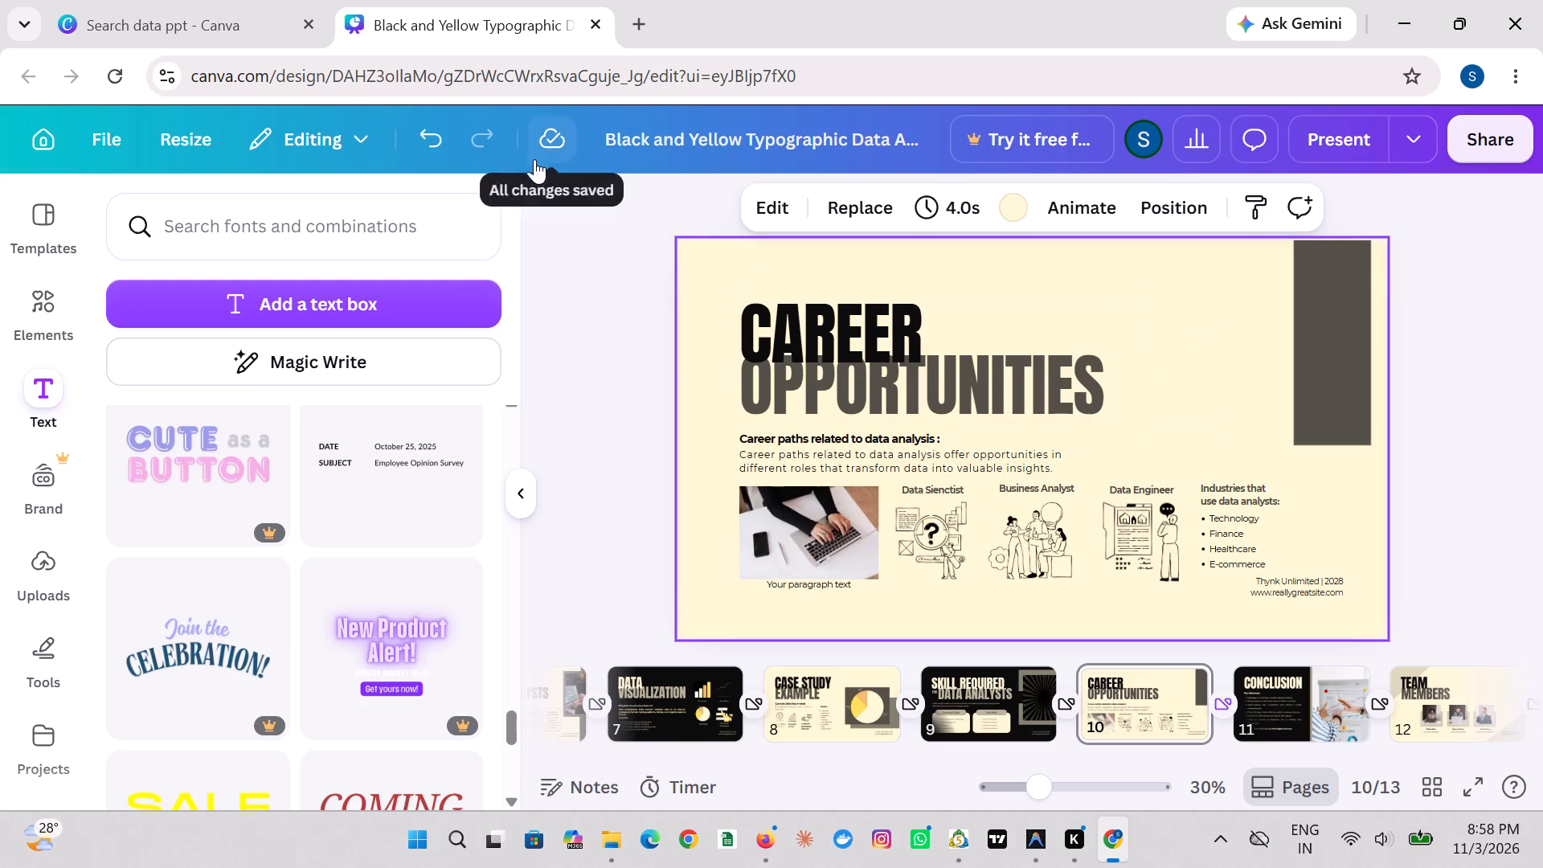
Add another text box with the default placeholder text to the page and set its font size to 34.
left_click(285, 290)
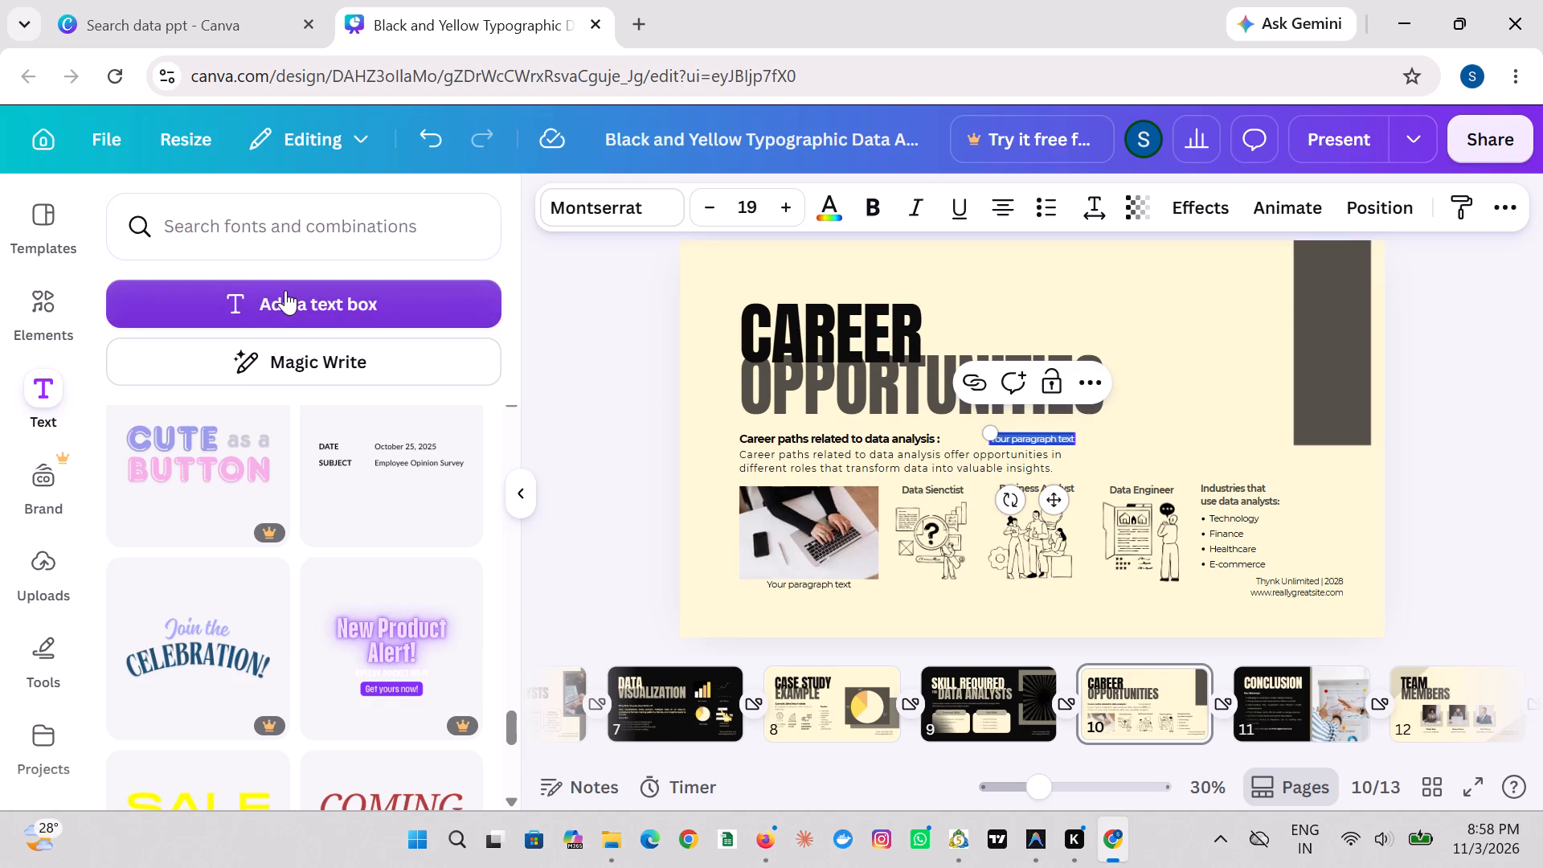
triple_click(777, 196)
triple_click(777, 196)
triple_click(777, 196)
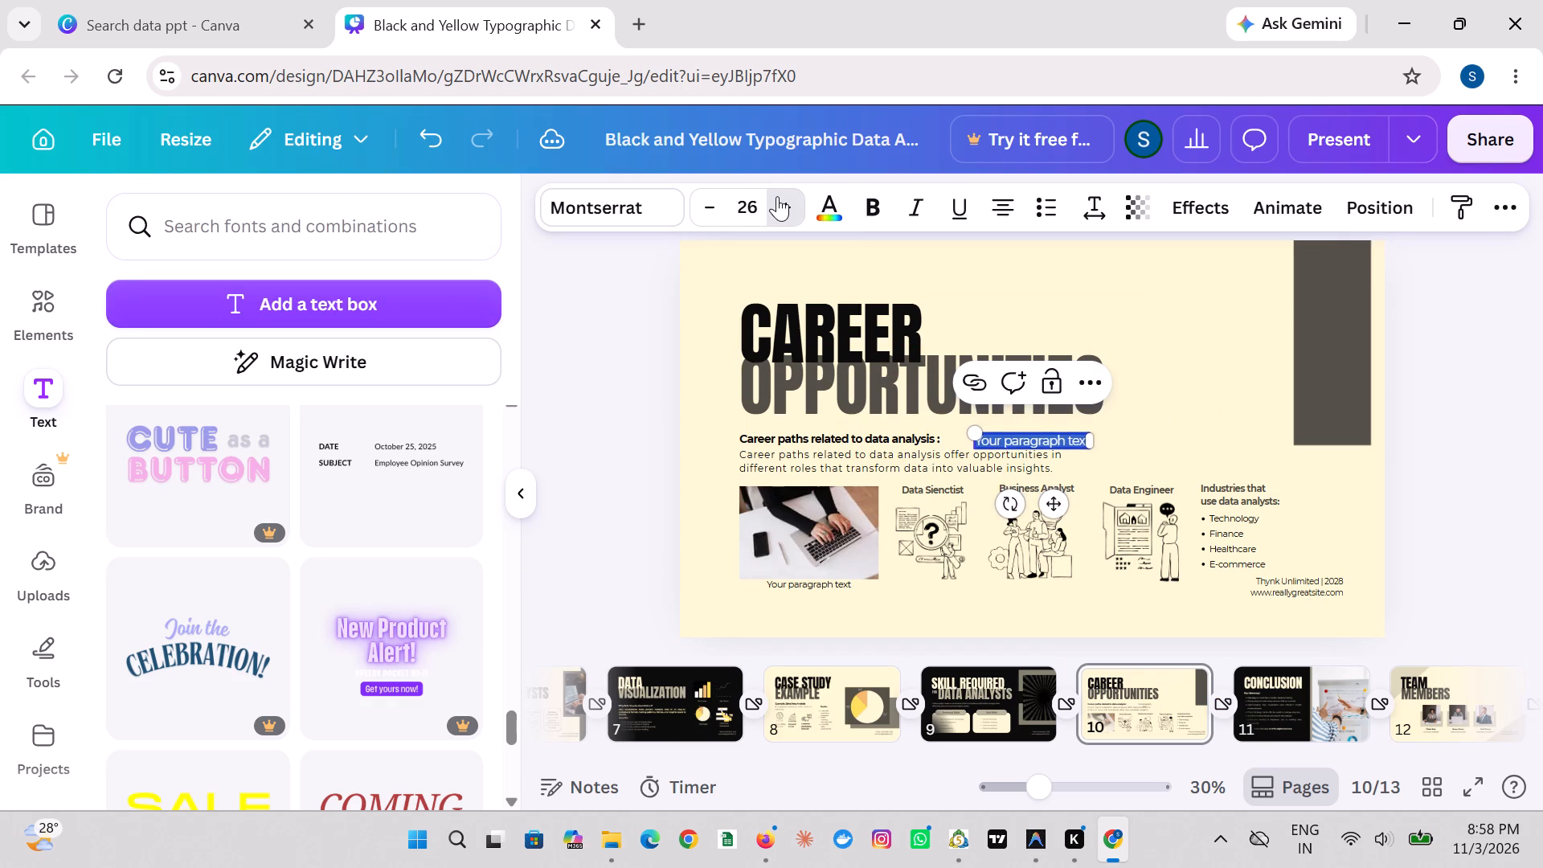
triple_click(777, 196)
triple_click(777, 196)
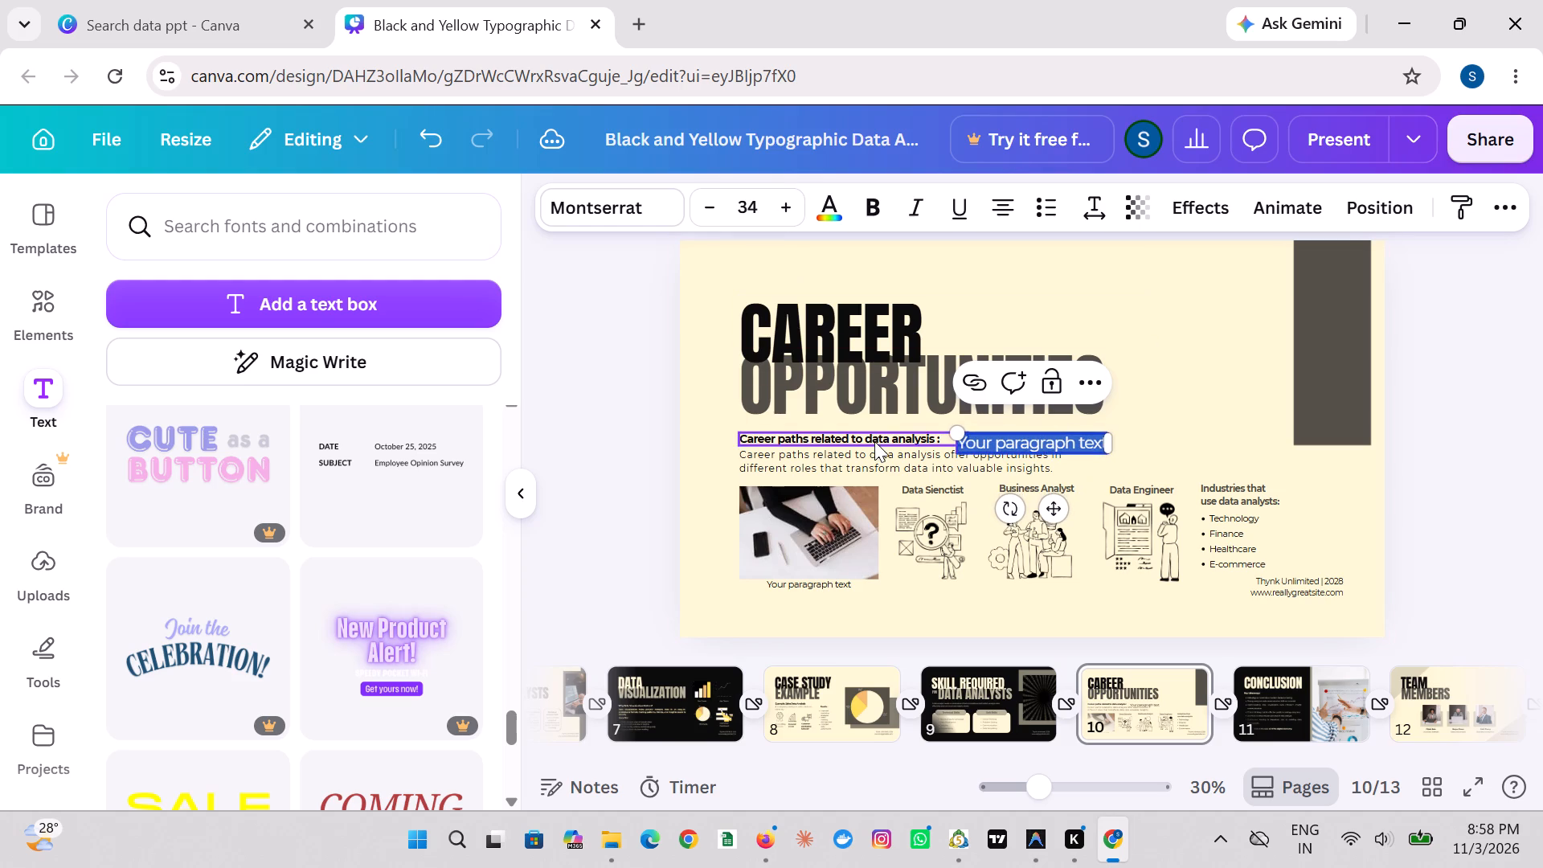
Replace the placeholder in the new size 34 text box with the words "with growth".
left_click(1021, 440)
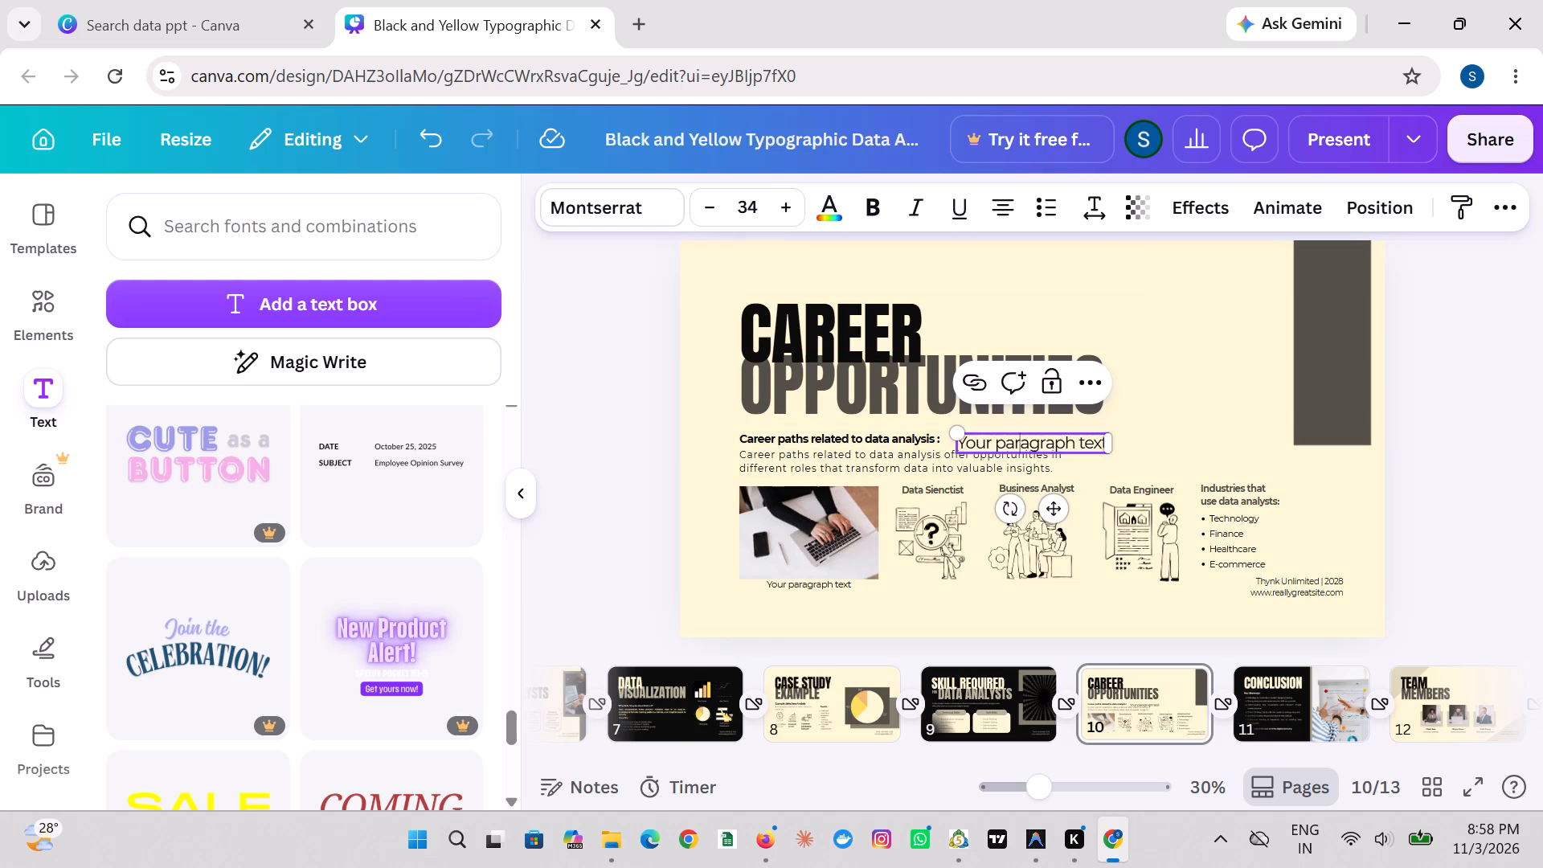
left_click(1096, 439)
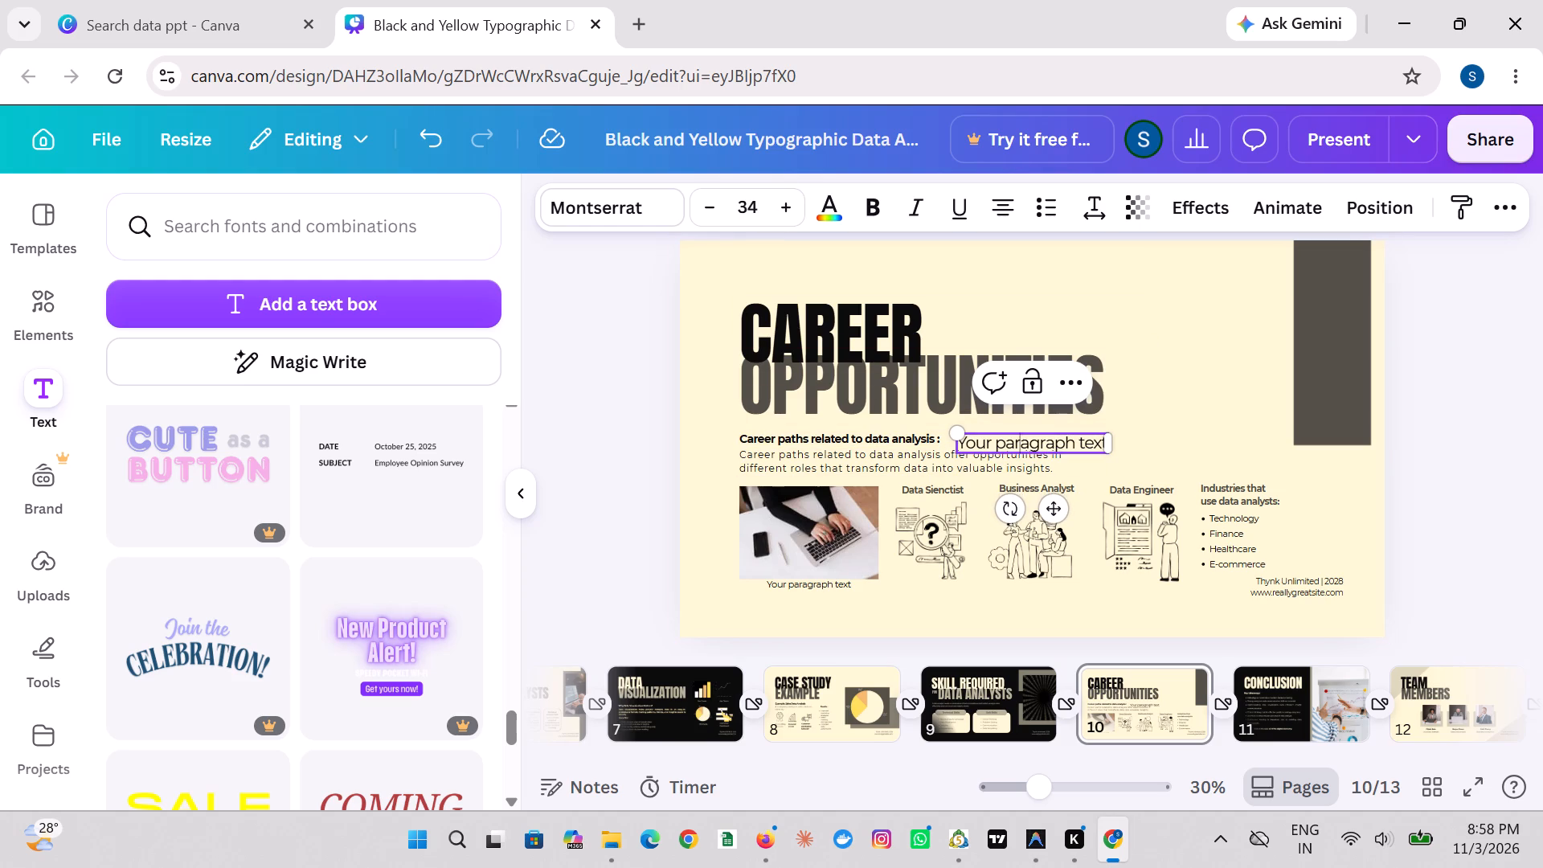
left_click(1103, 442)
key("BackSpace")
key("BackSpace")
key("BackSpace")
key("BackSpace")
key("BackSpace")
key("BackSpace")
key("BackSpace")
key("BackSpace")
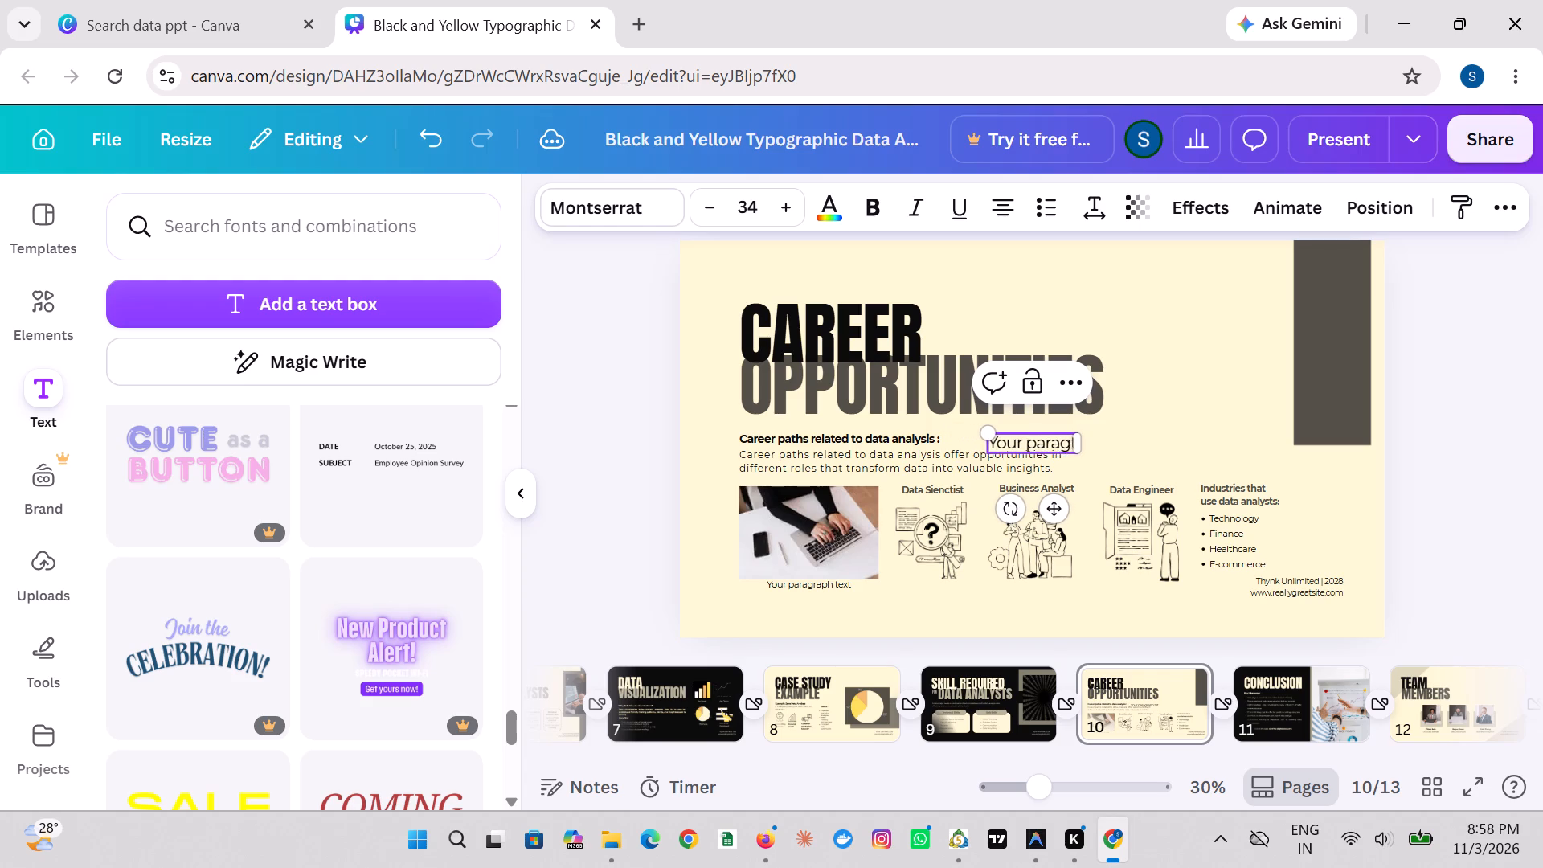
key("BackSpace")
key("BackSpace")
key("BackSpace")
key("BackSpace")
key("BackSpace")
key("BackSpace")
key("BackSpace")
key("BackSpace")
key("BackSpace")
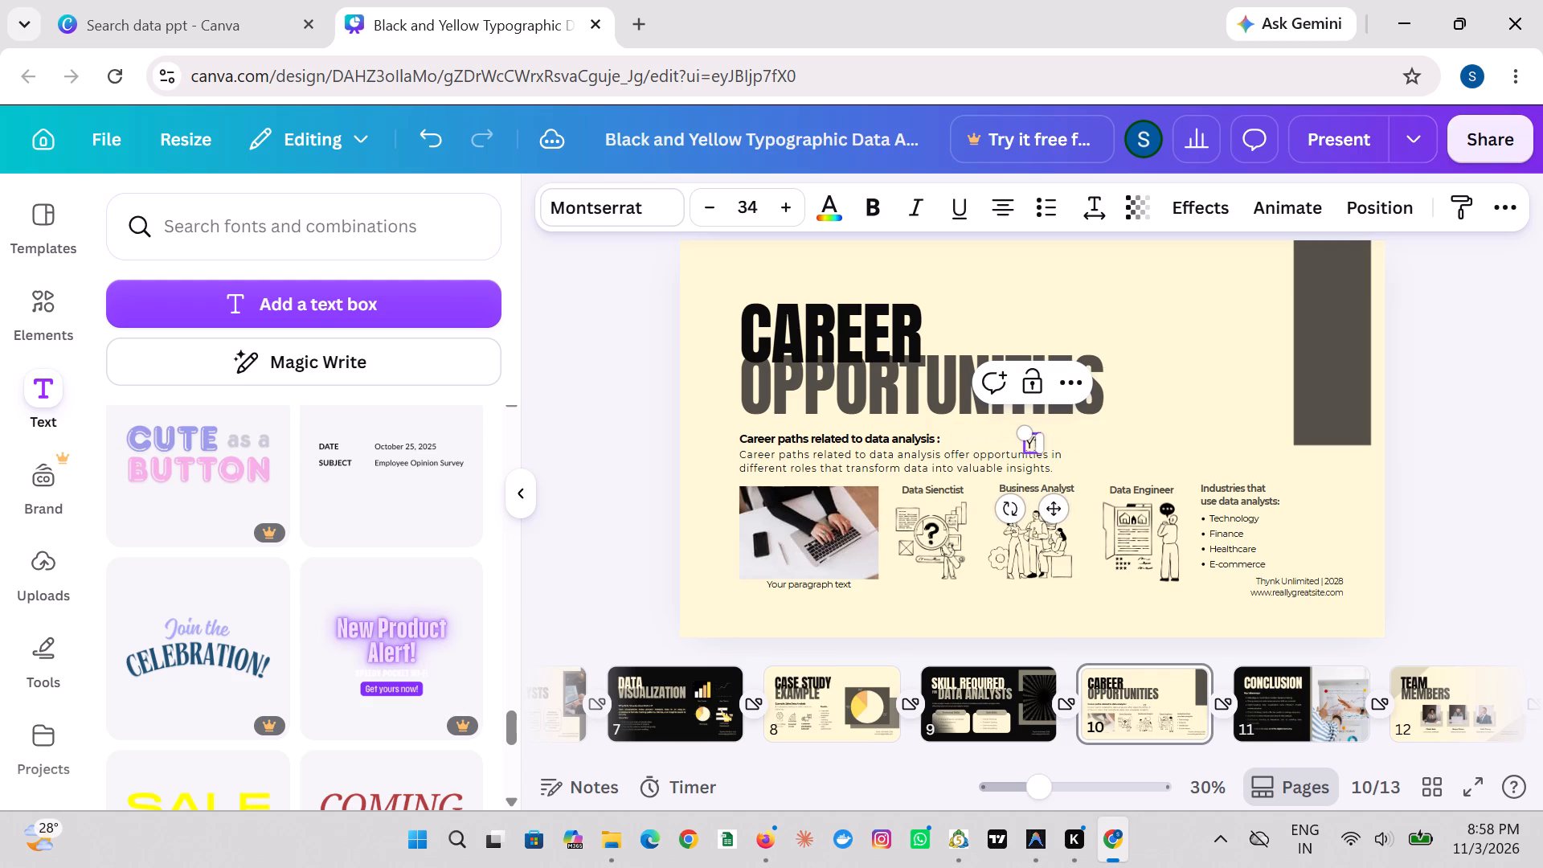
key("BackSpace")
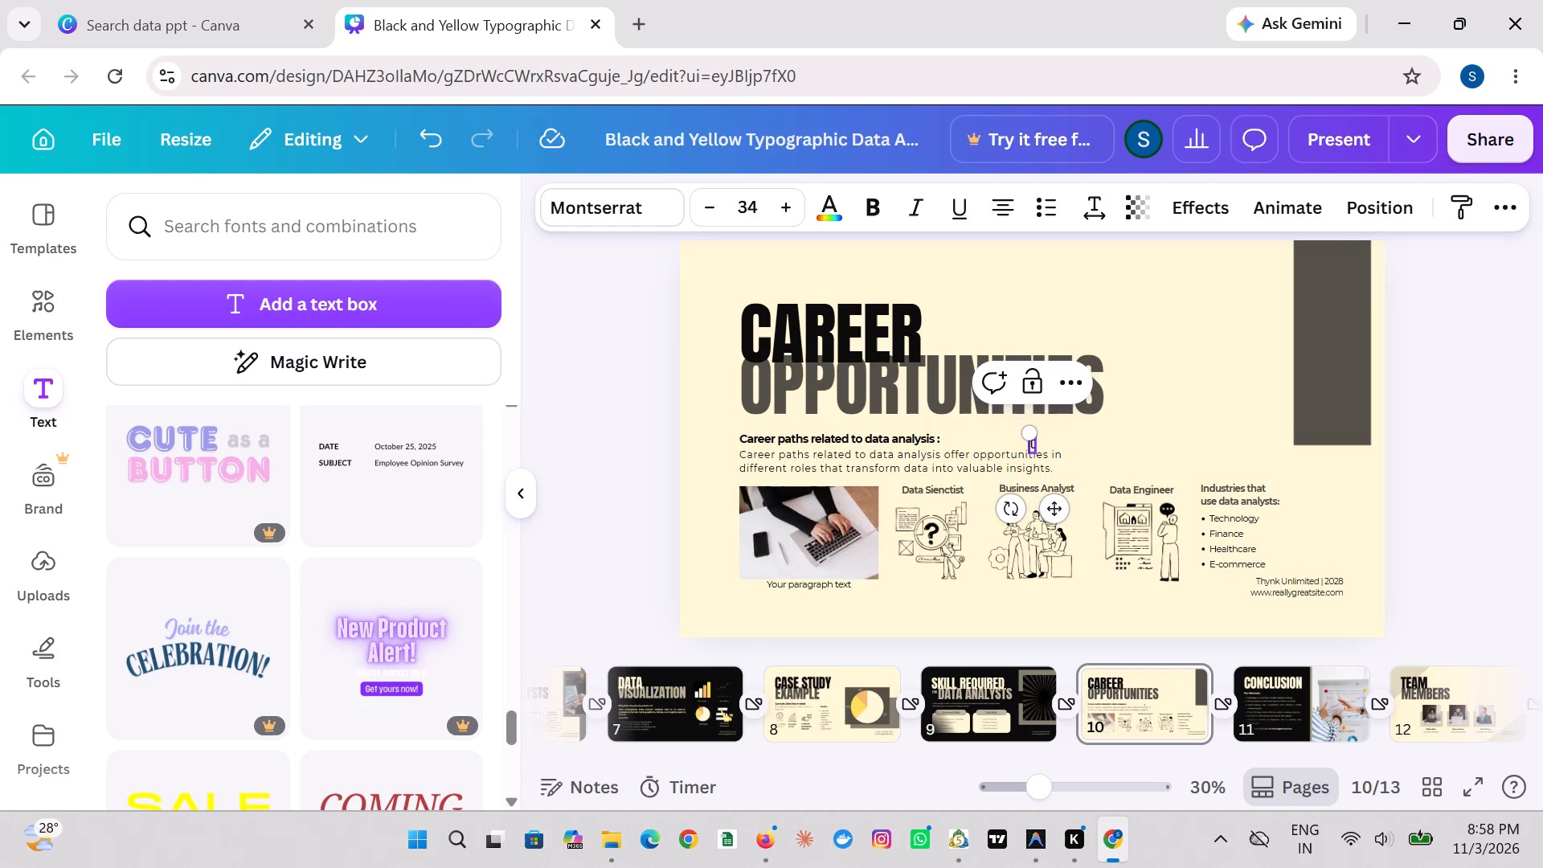
key("w")
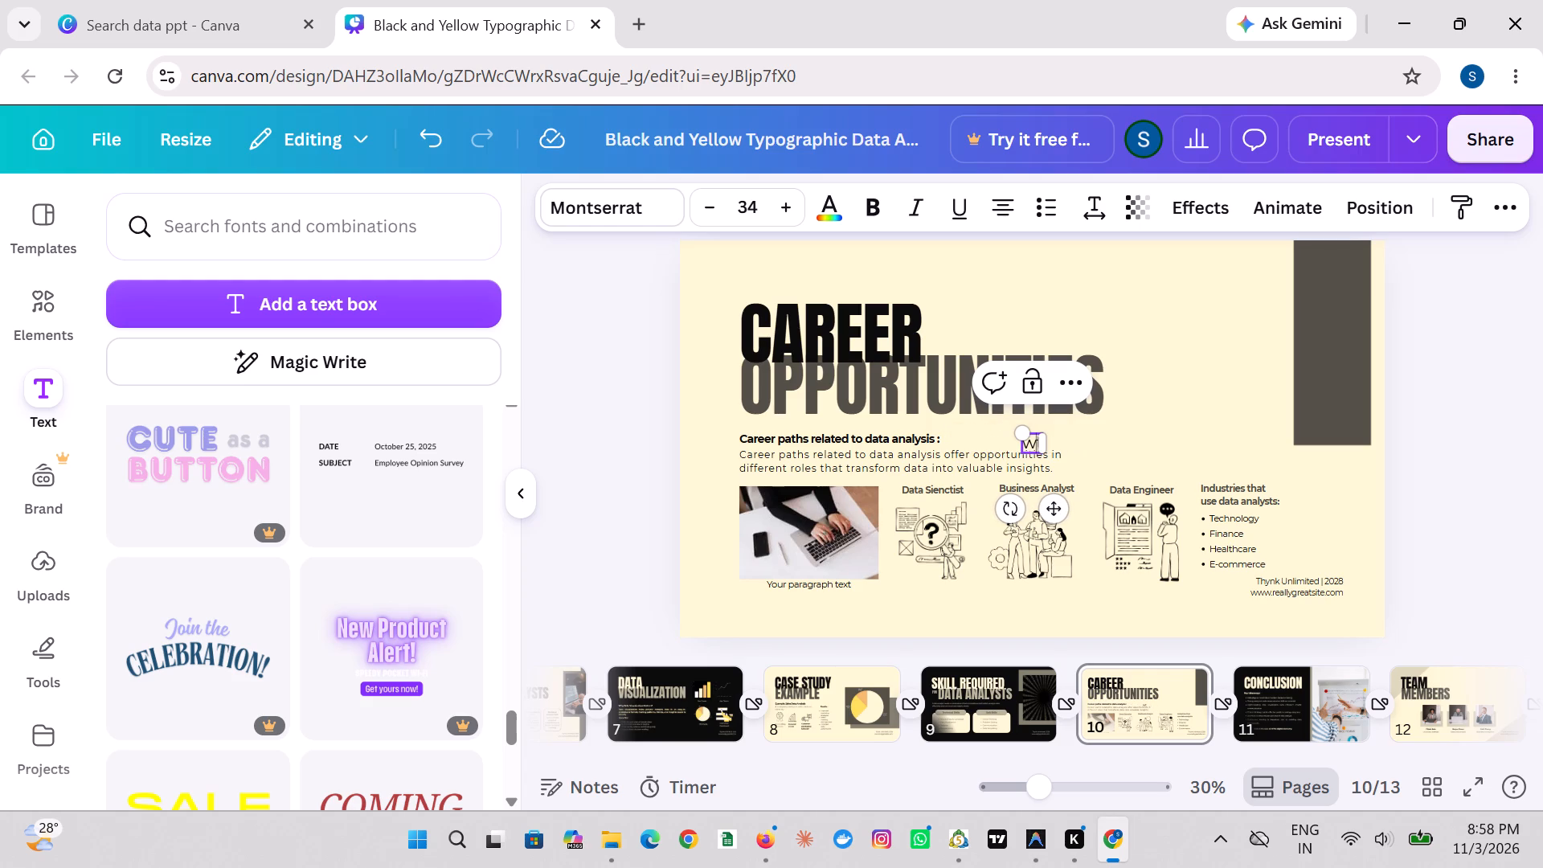
type("ith gro")
type("wy")
key("BackSpace")
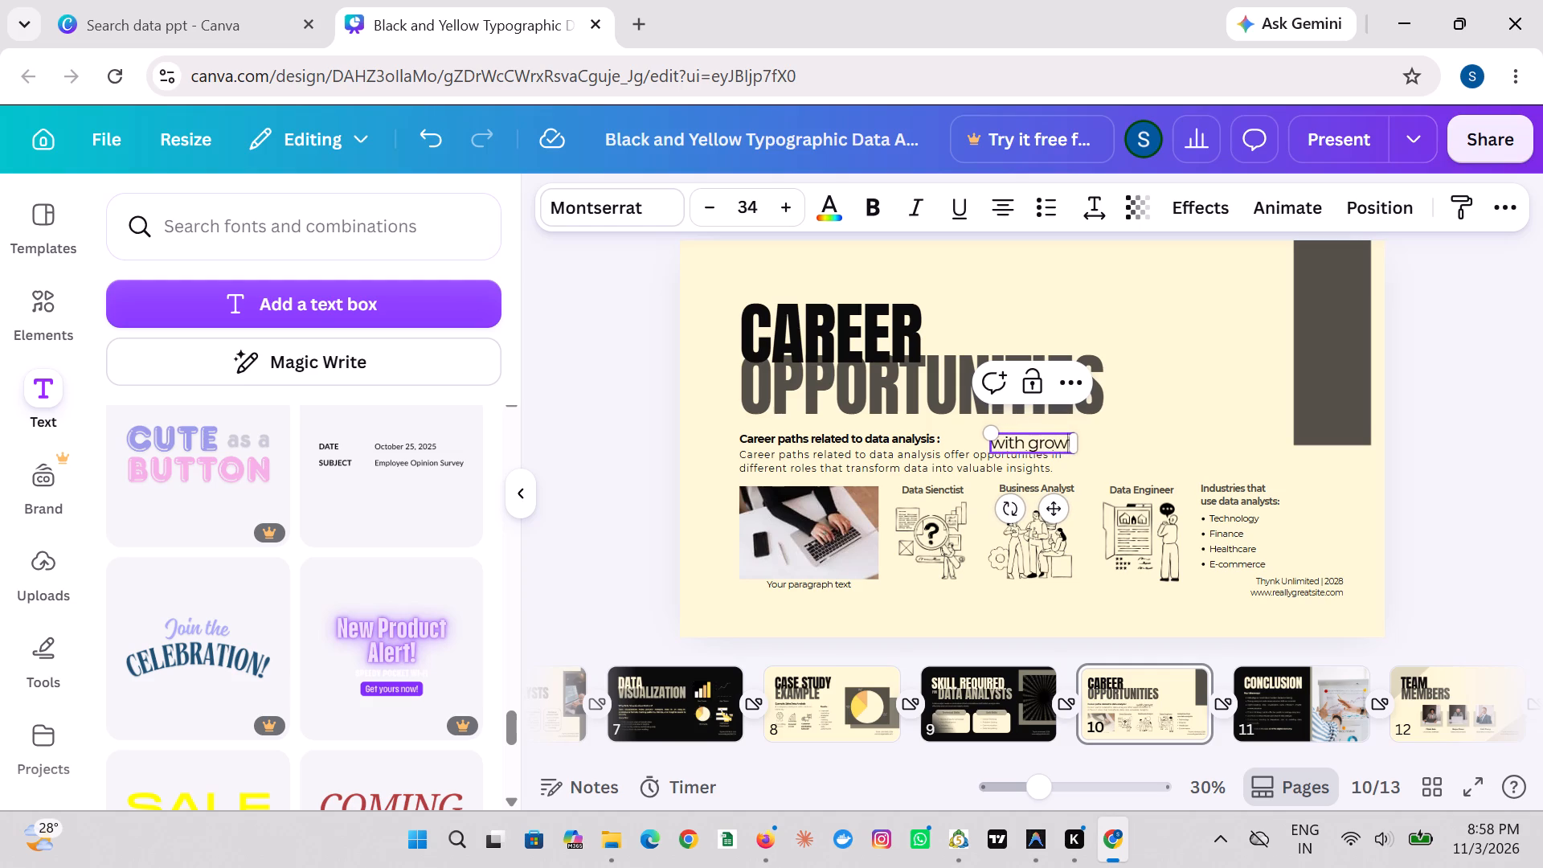
type("th")
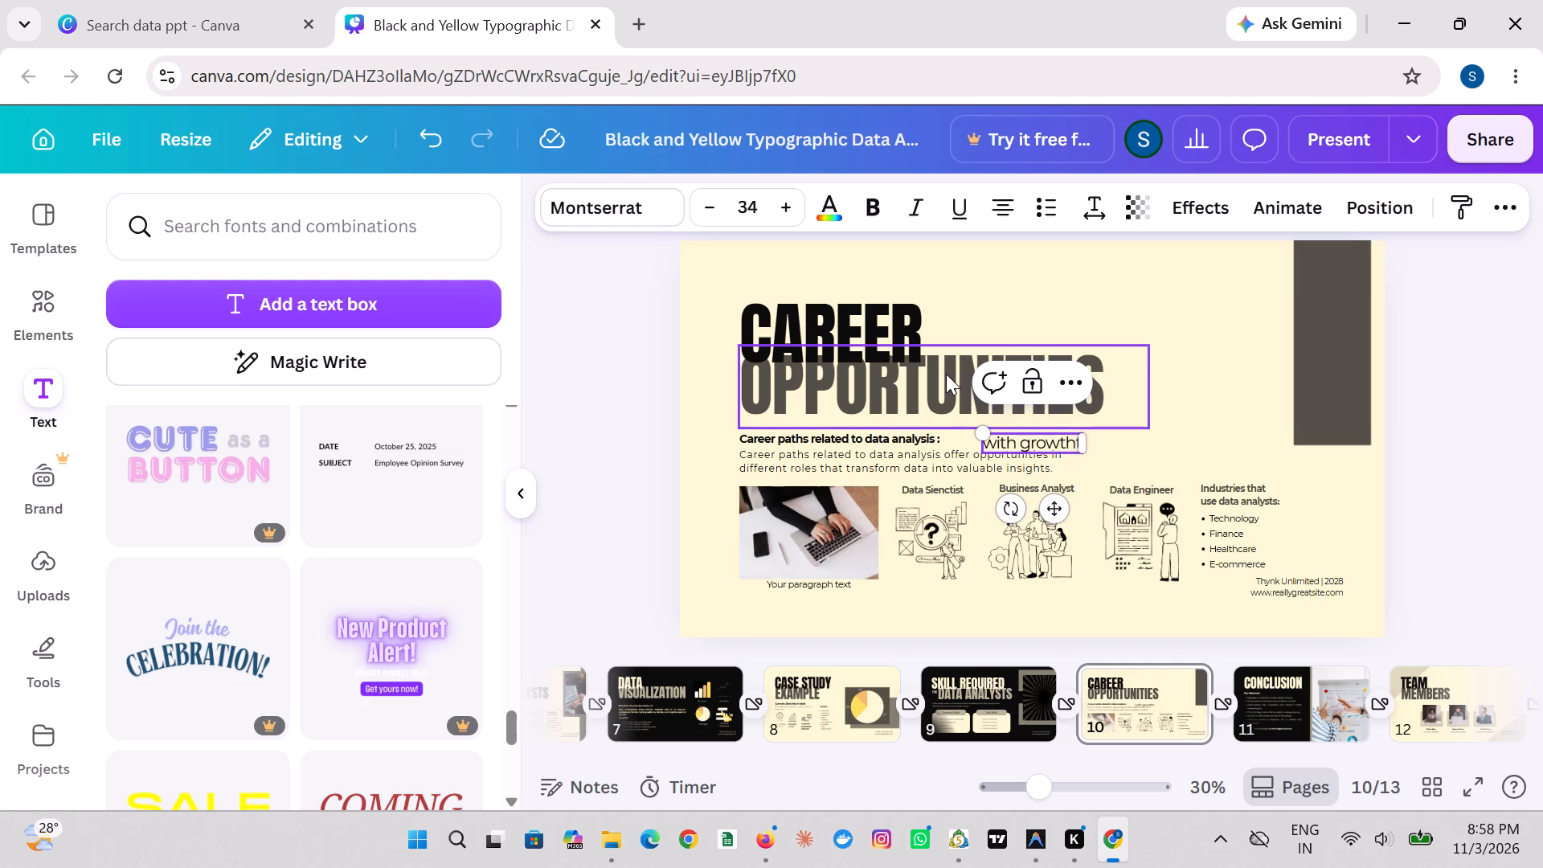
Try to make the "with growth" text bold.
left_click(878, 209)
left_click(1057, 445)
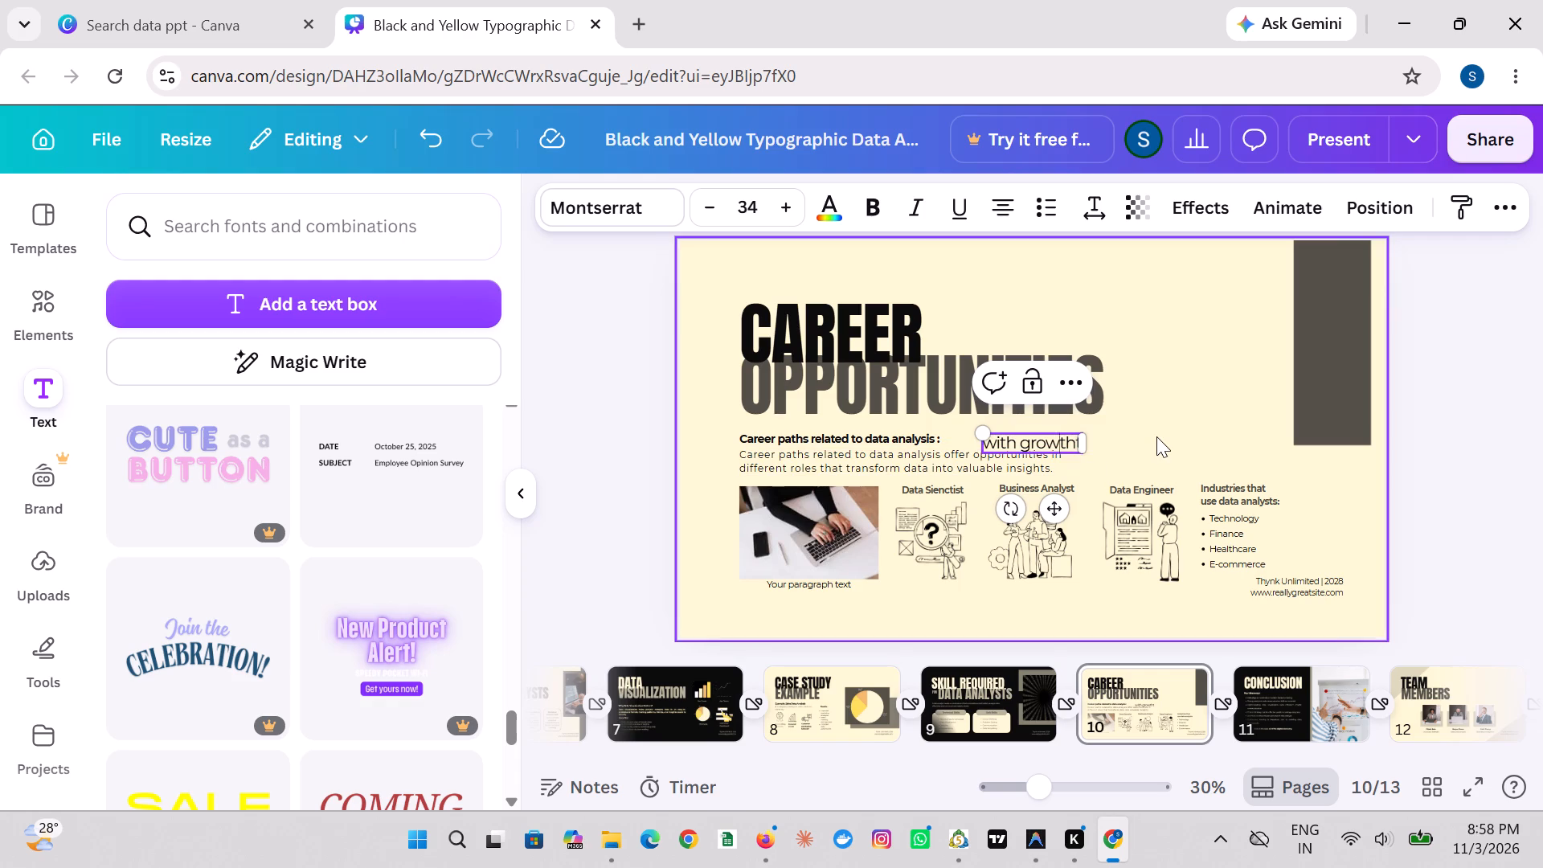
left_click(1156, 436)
Move the "with growth" text just past the right end of the OPPORTUNITIES heading, level with the heading's top.
left_click_drag(1062, 434, 1192, 350)
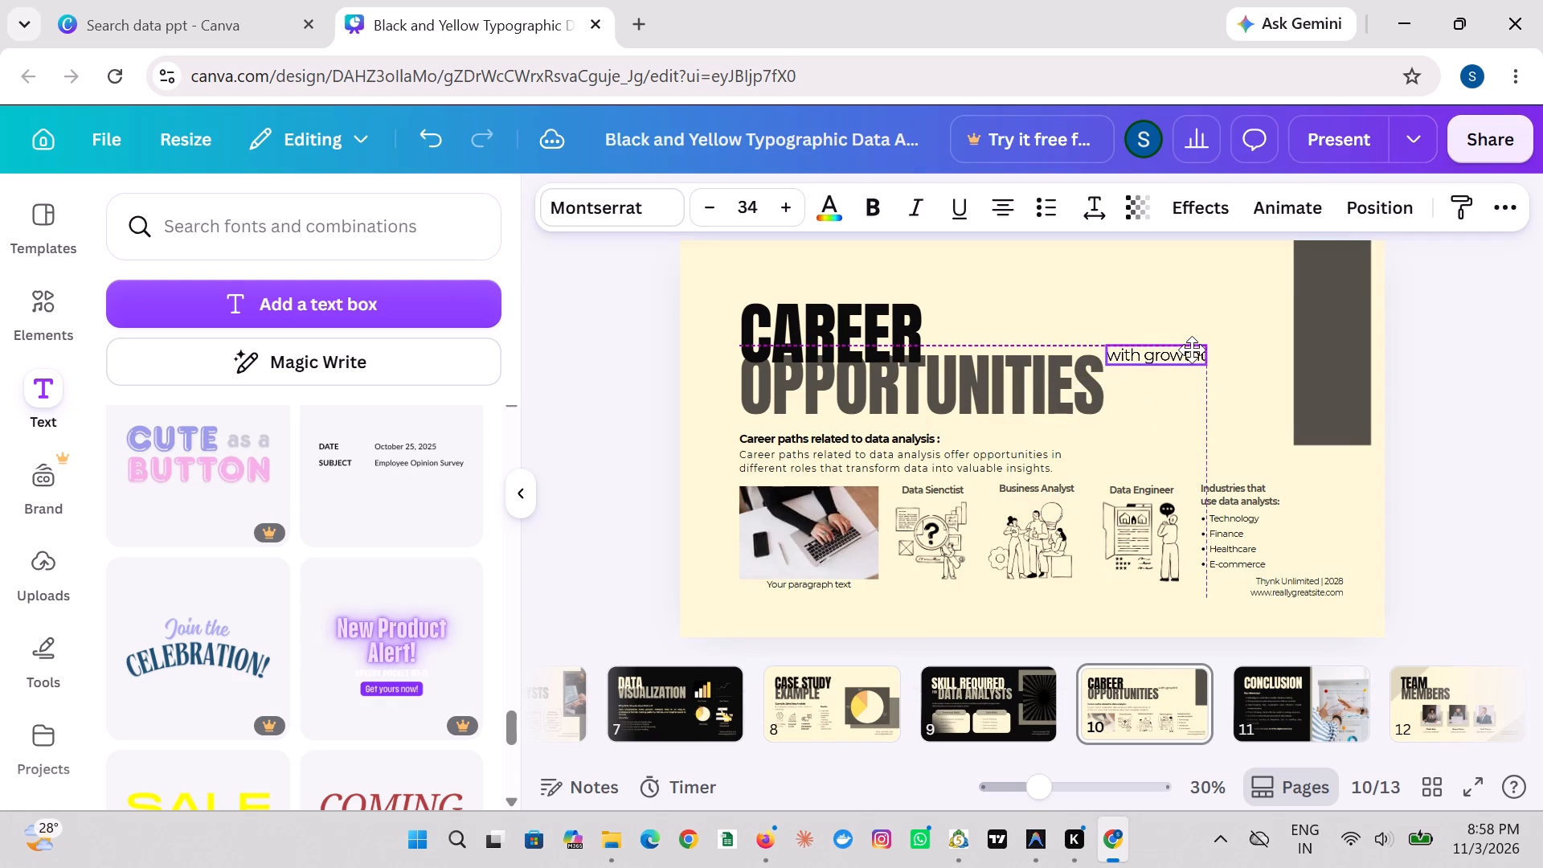
left_click_drag(1192, 350, 1193, 350)
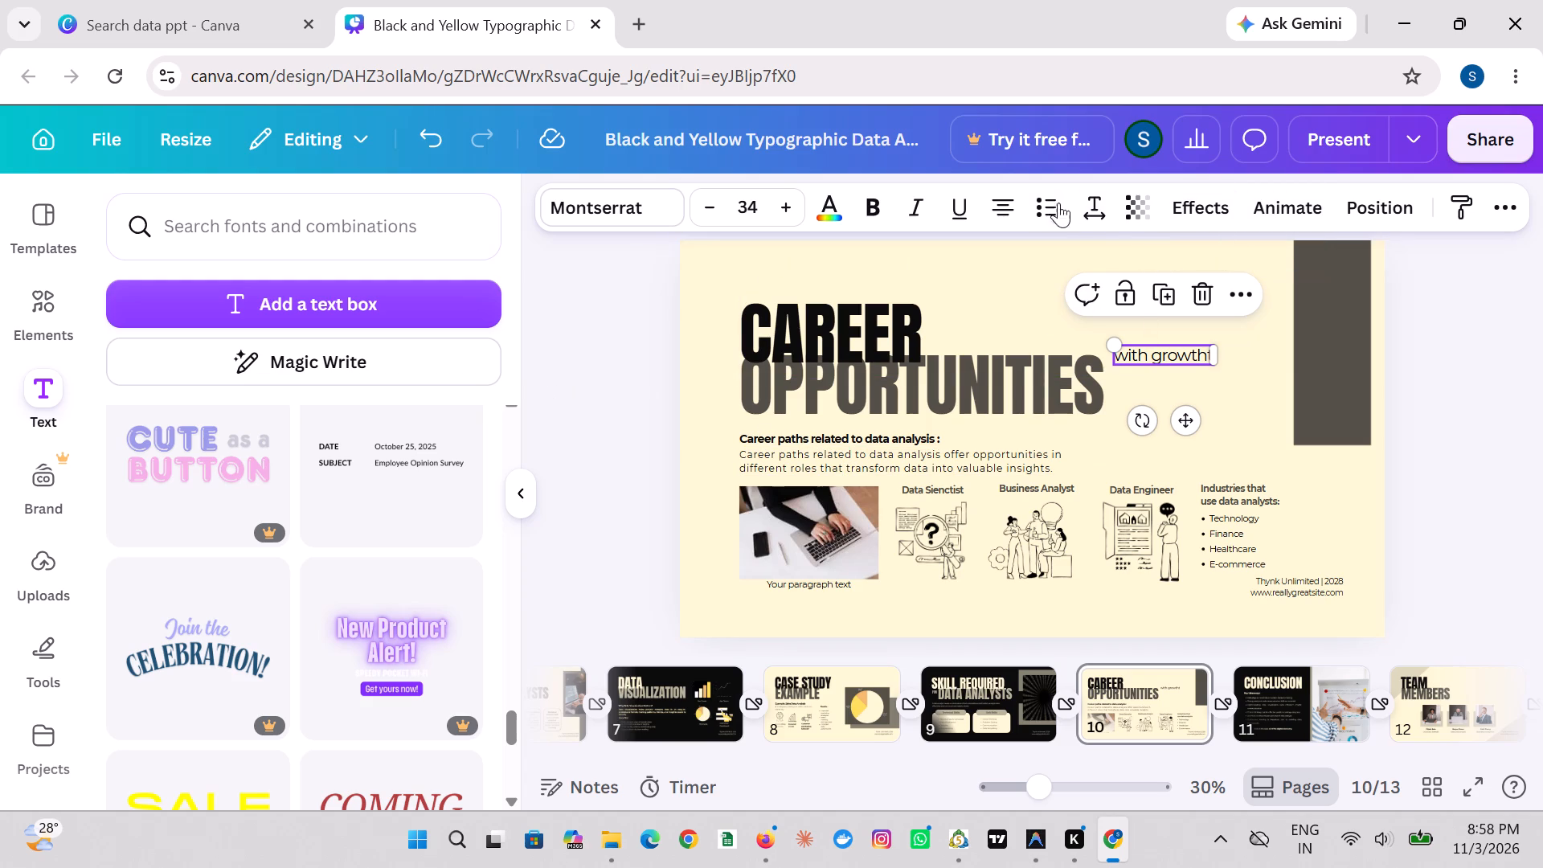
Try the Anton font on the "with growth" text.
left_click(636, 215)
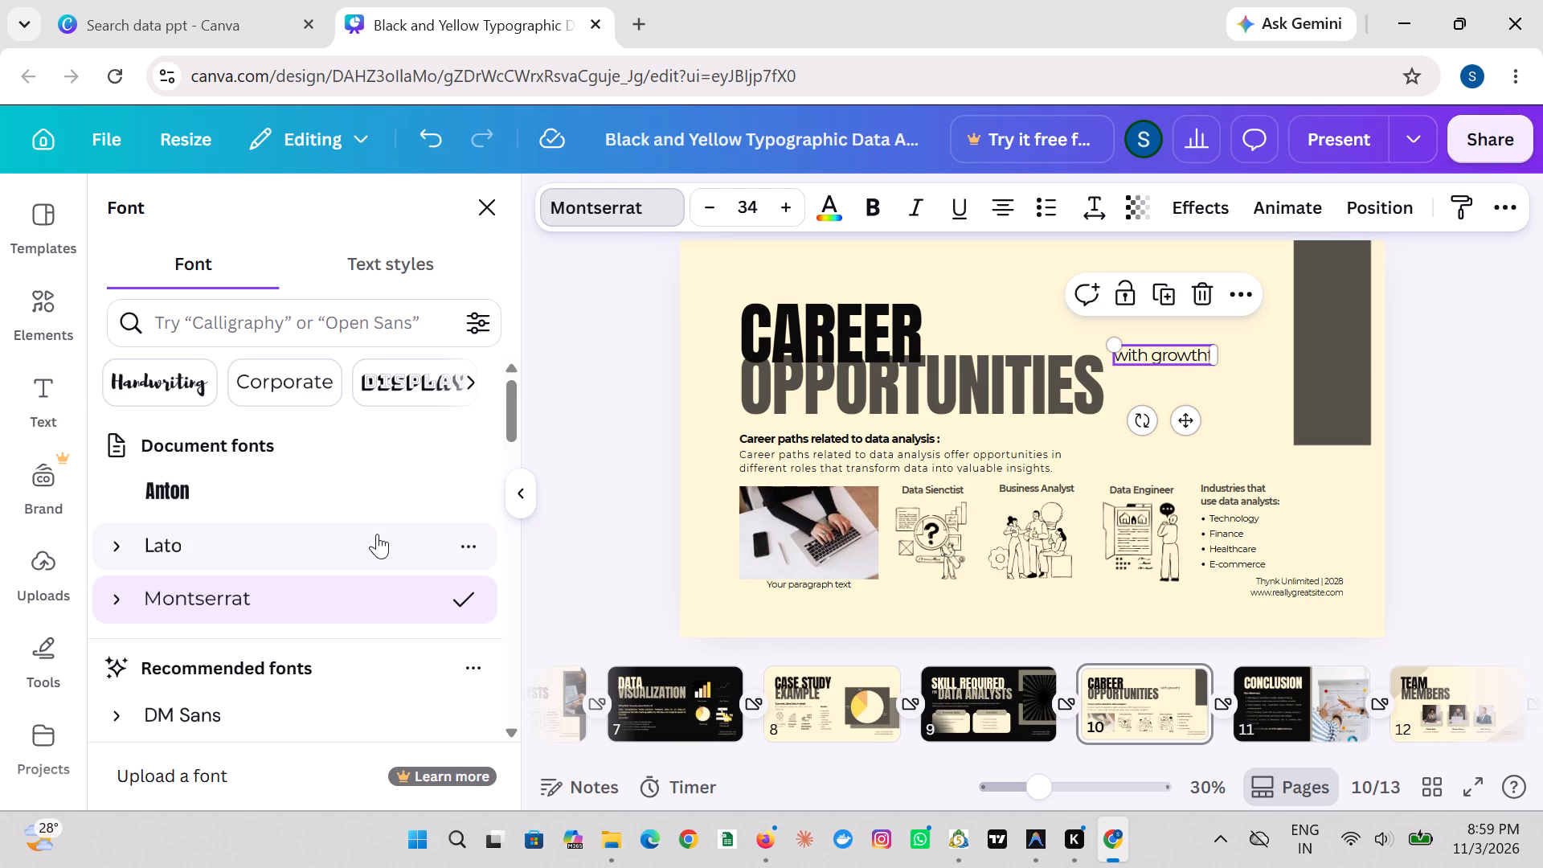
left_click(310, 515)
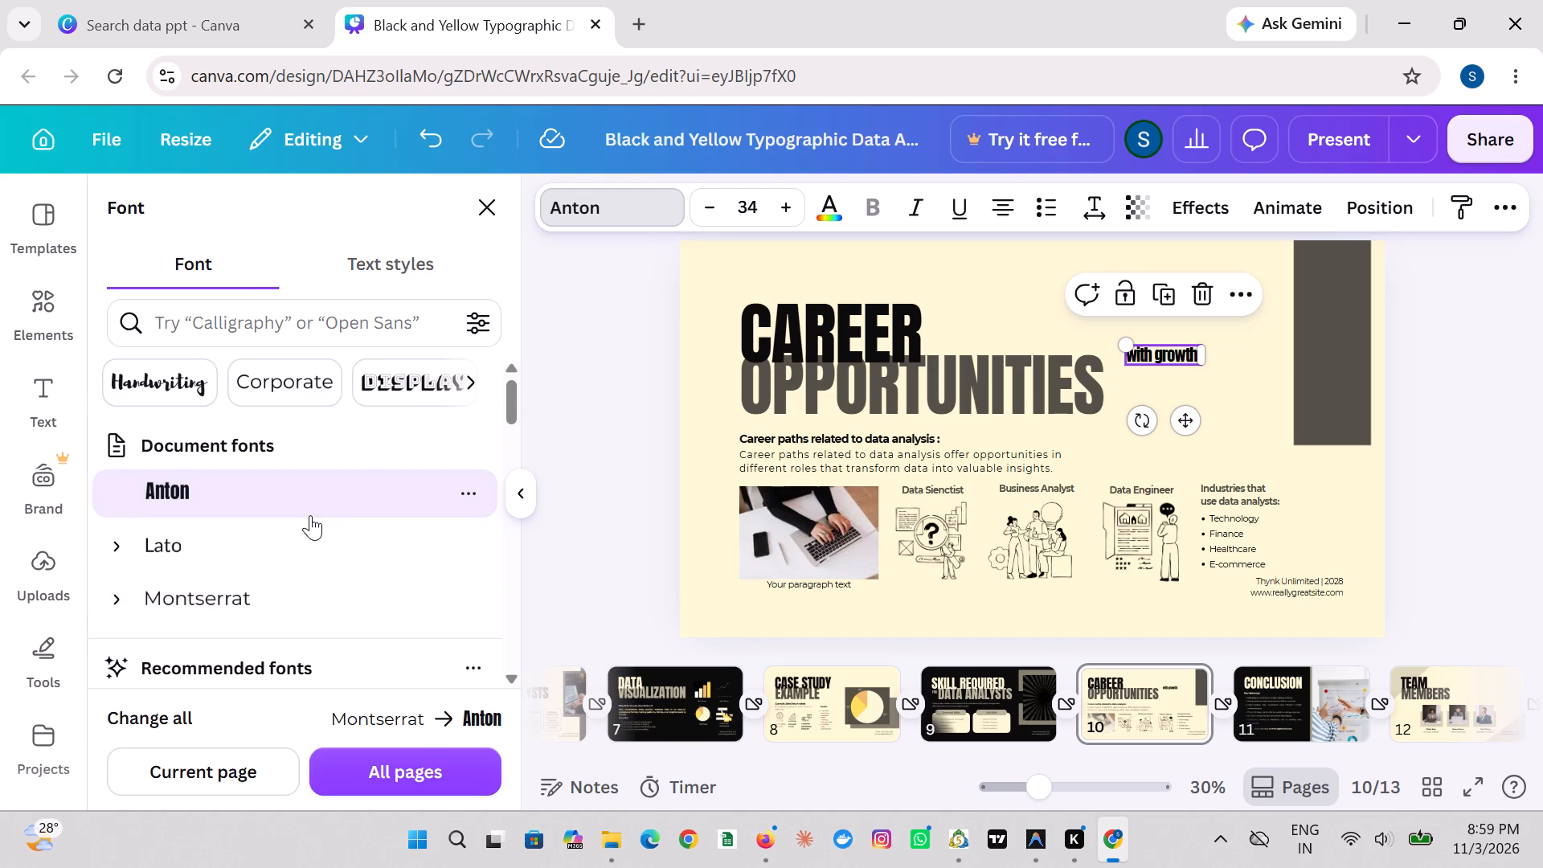
Set the font of the "with growth" text to Glacial Indifference.
scroll(387, 511, "down", 1)
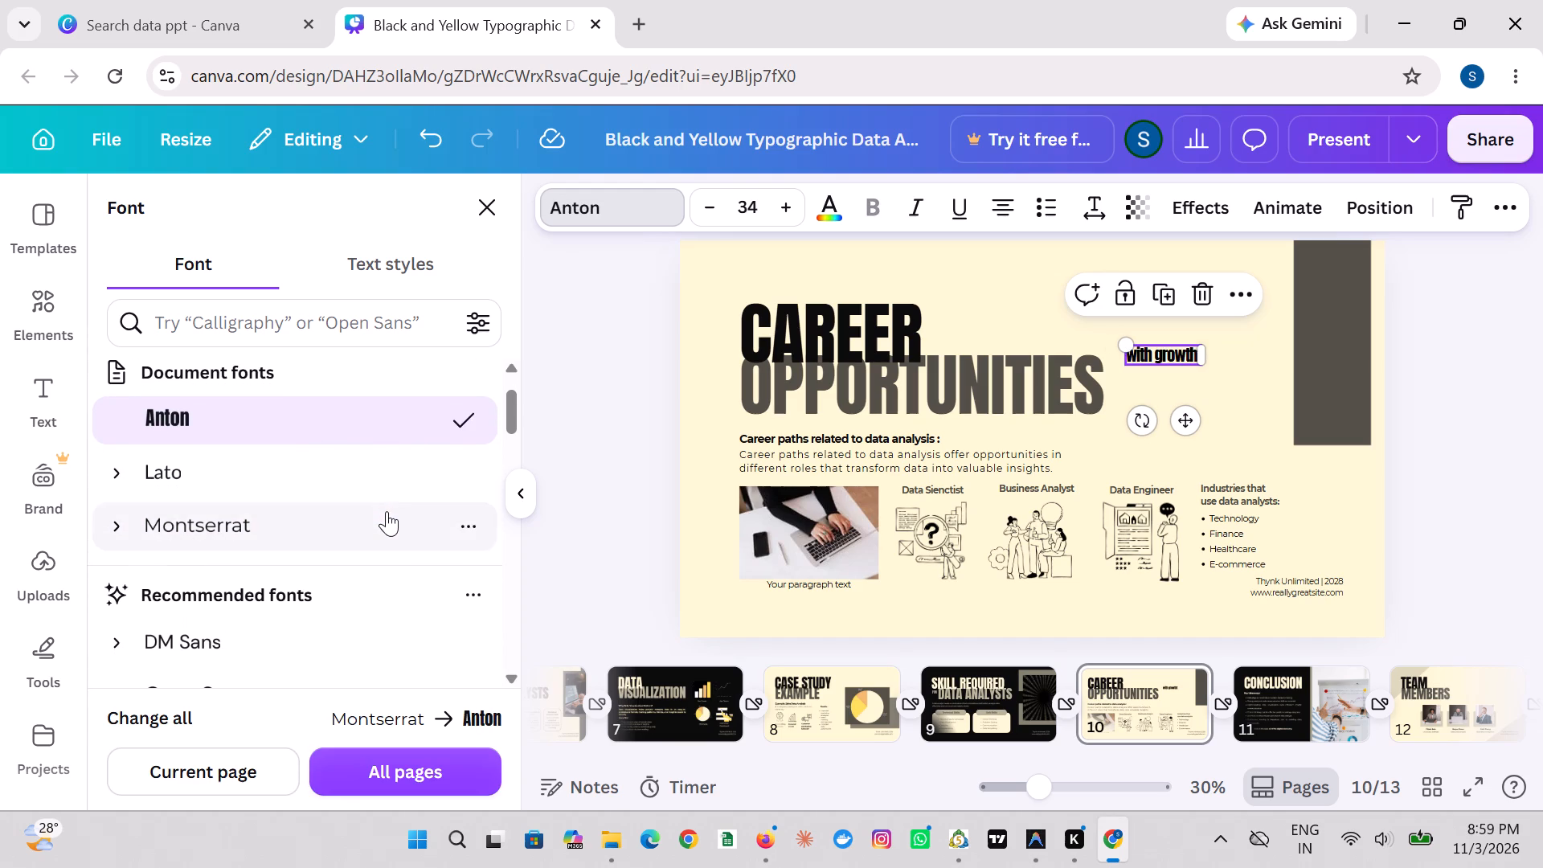
scroll(348, 597, "down", 1)
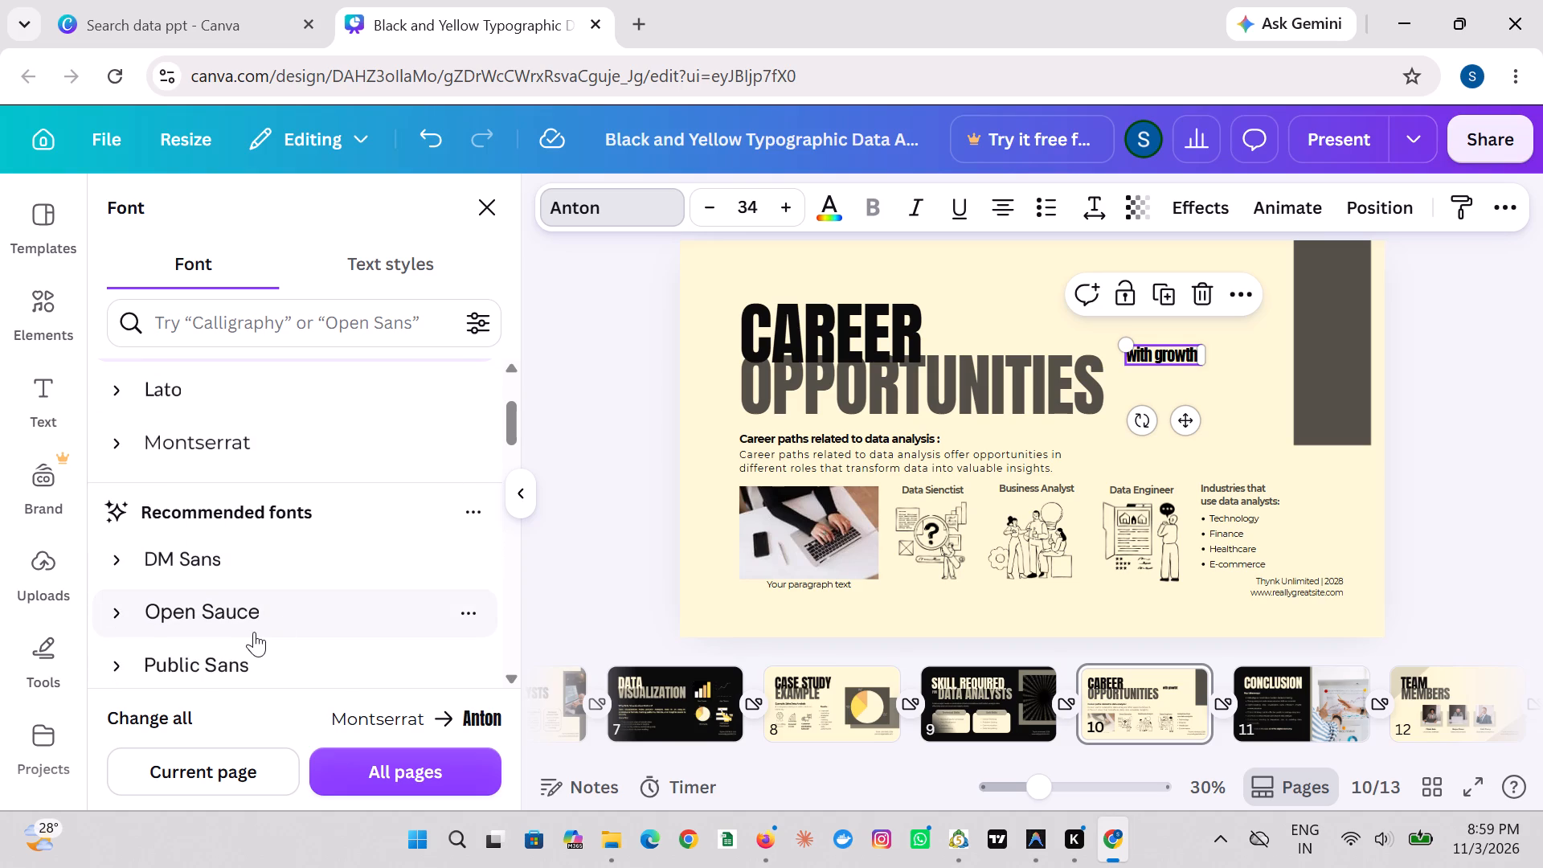
scroll(254, 632, "down", 2)
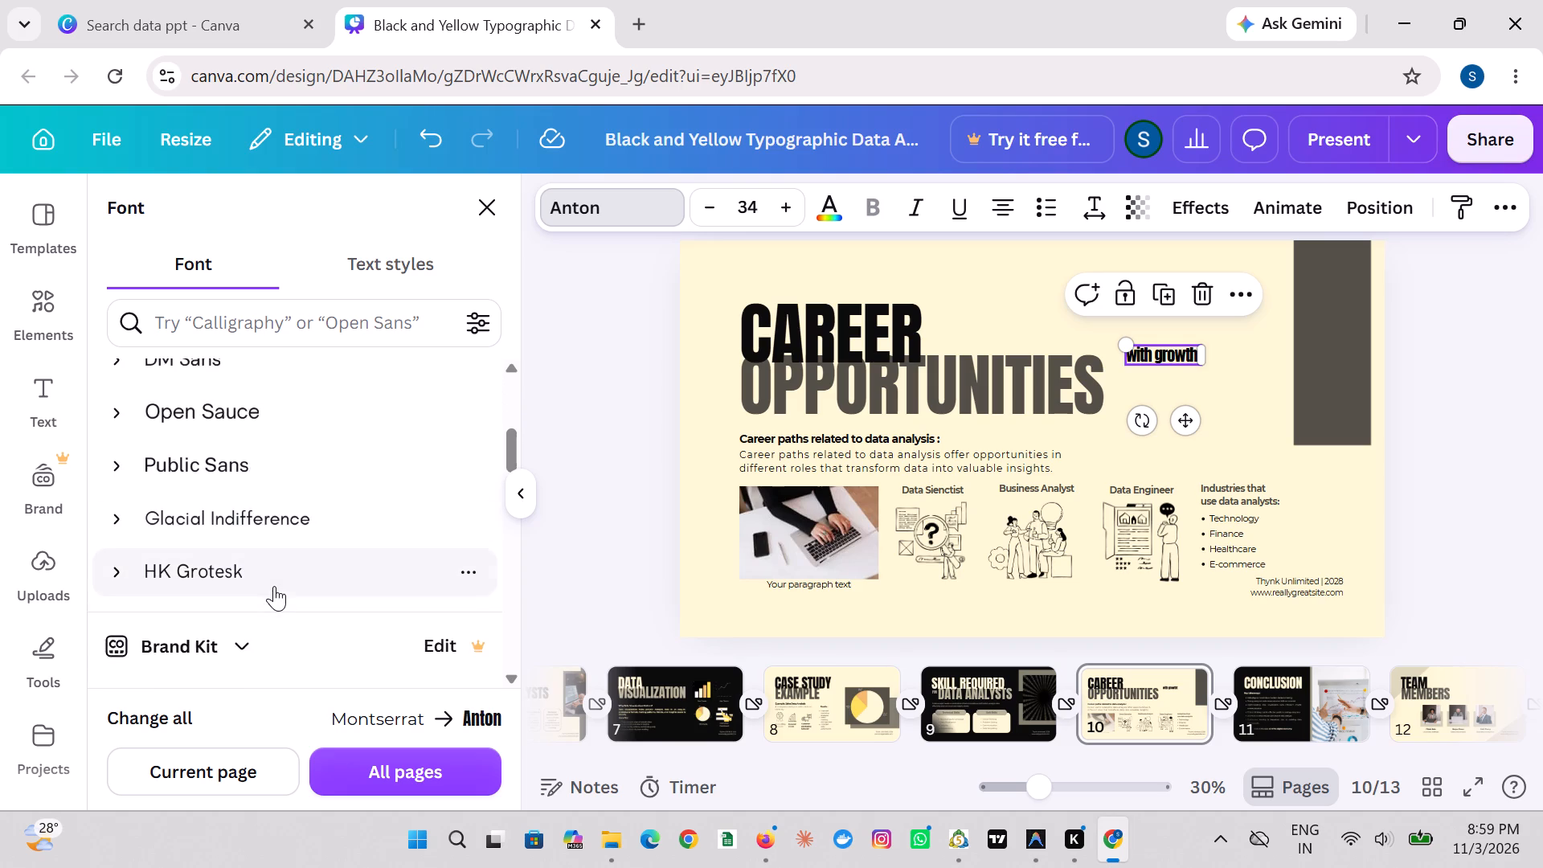
scroll(274, 586, "down", 1)
scroll(274, 586, "up", 1)
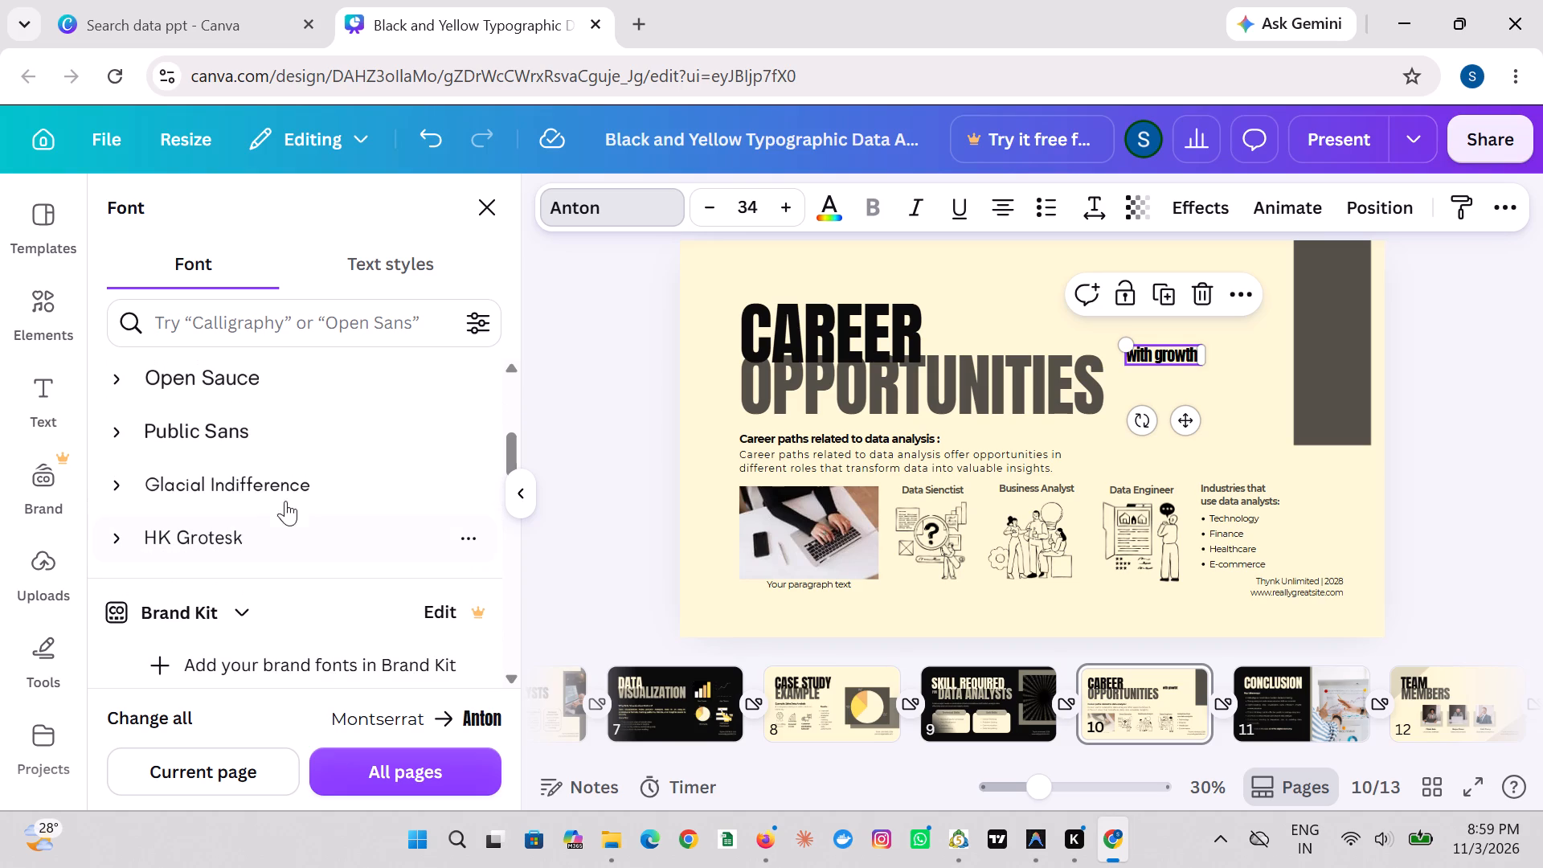
left_click(291, 491)
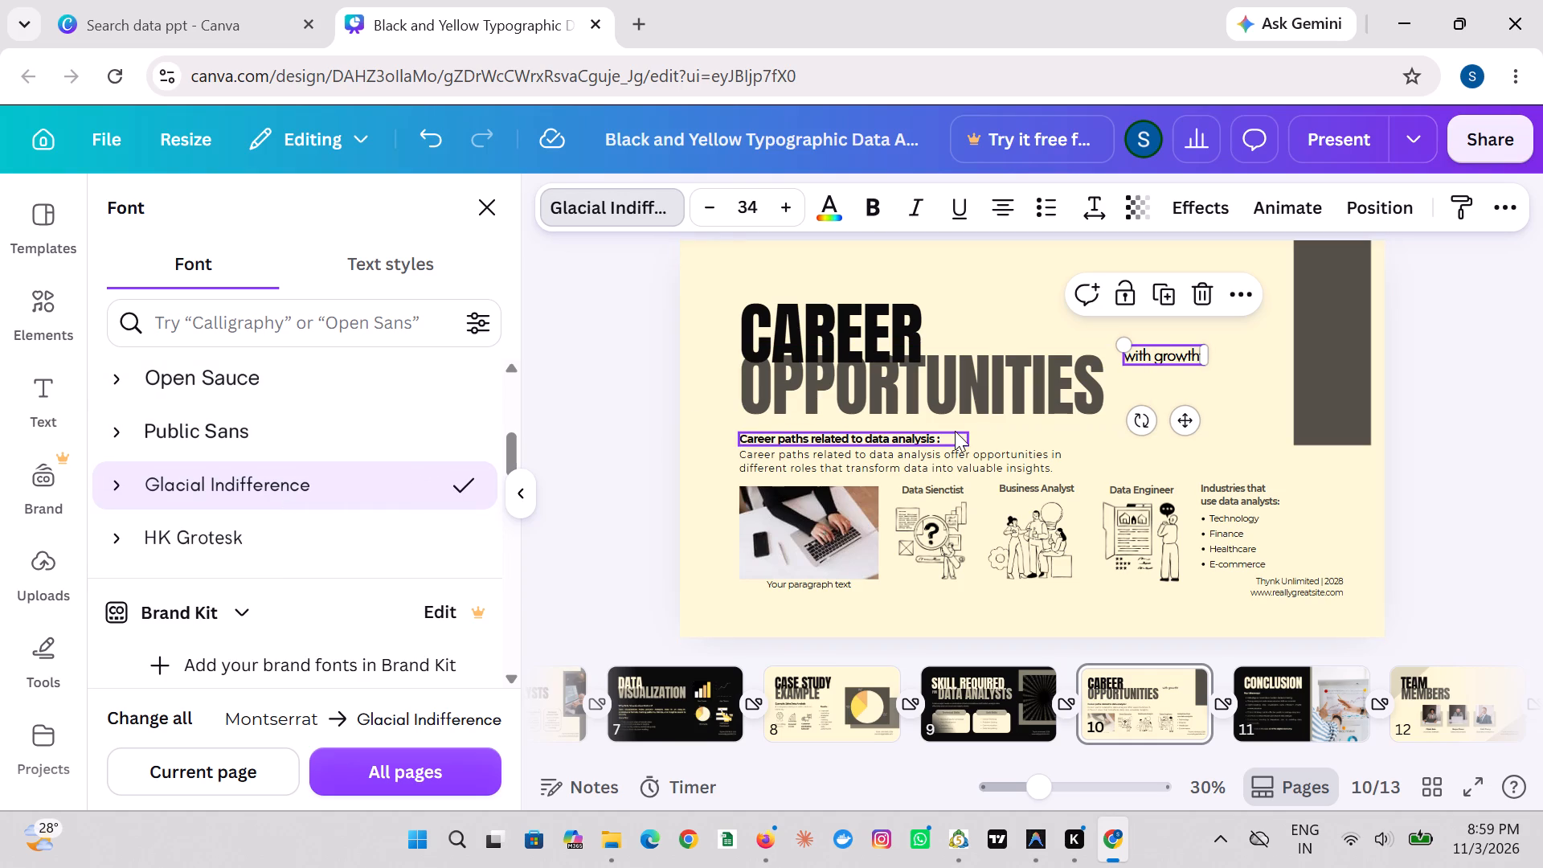
left_click(1009, 315)
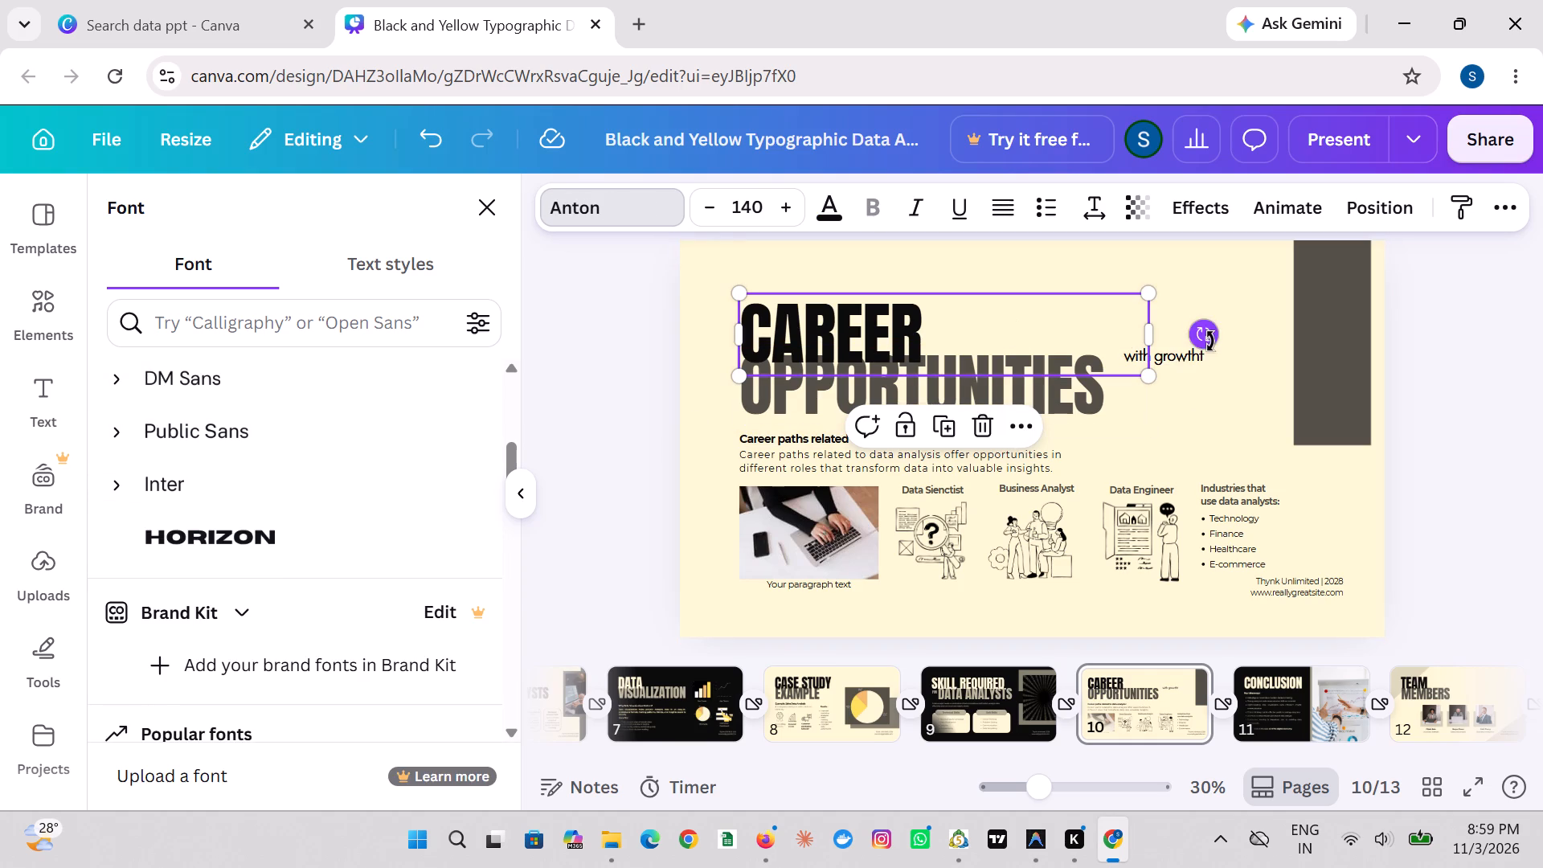
Shift the "with growth" text slightly left, closer to the end of the OPPORTUNITIES heading.
left_click_drag(1187, 355, 1186, 358)
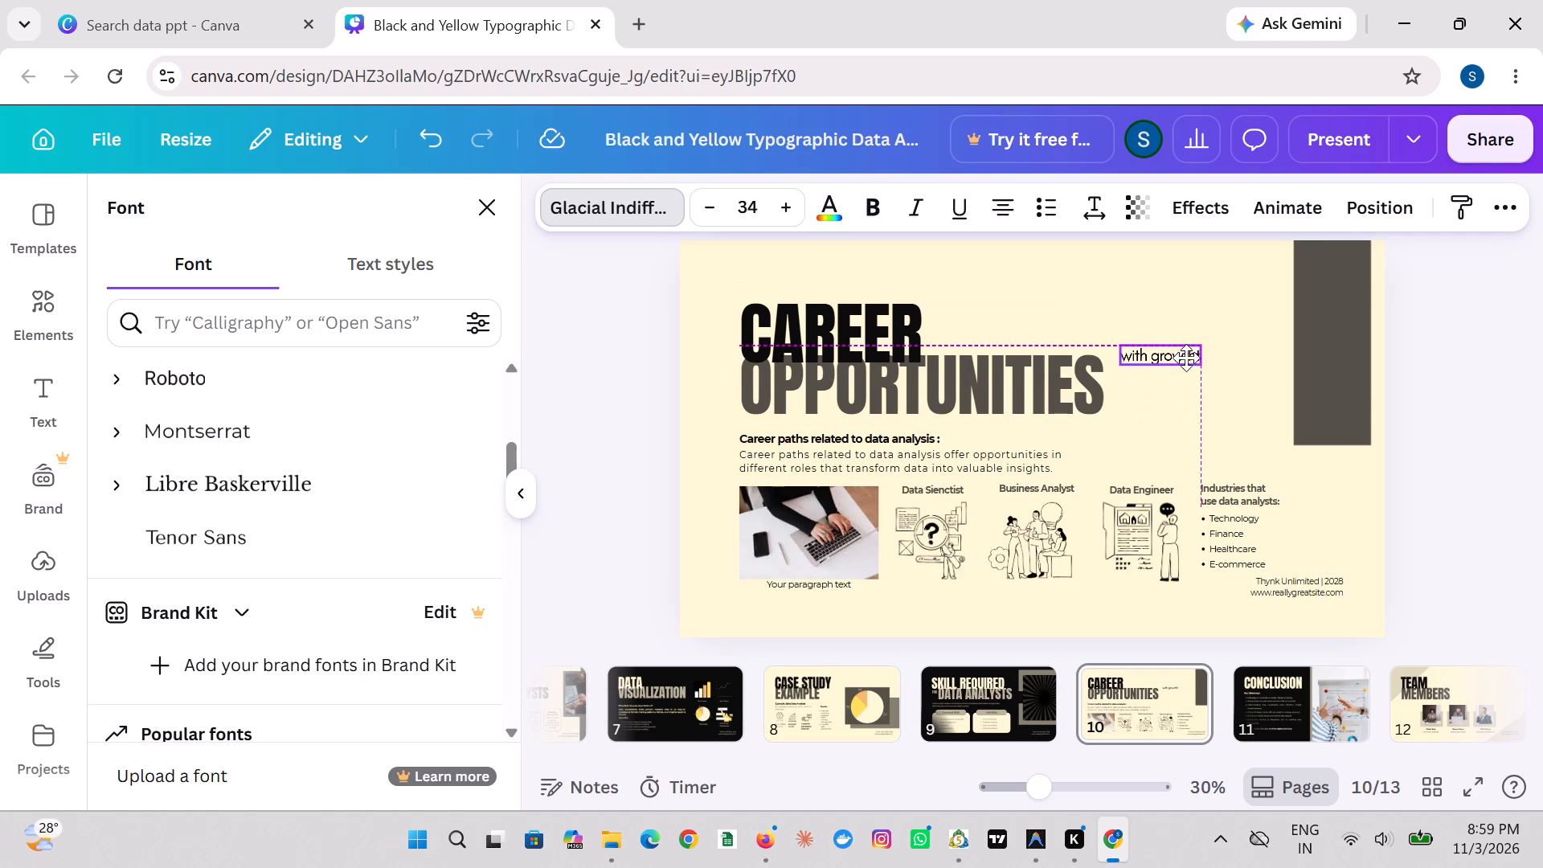
left_click_drag(1186, 358, 1177, 354)
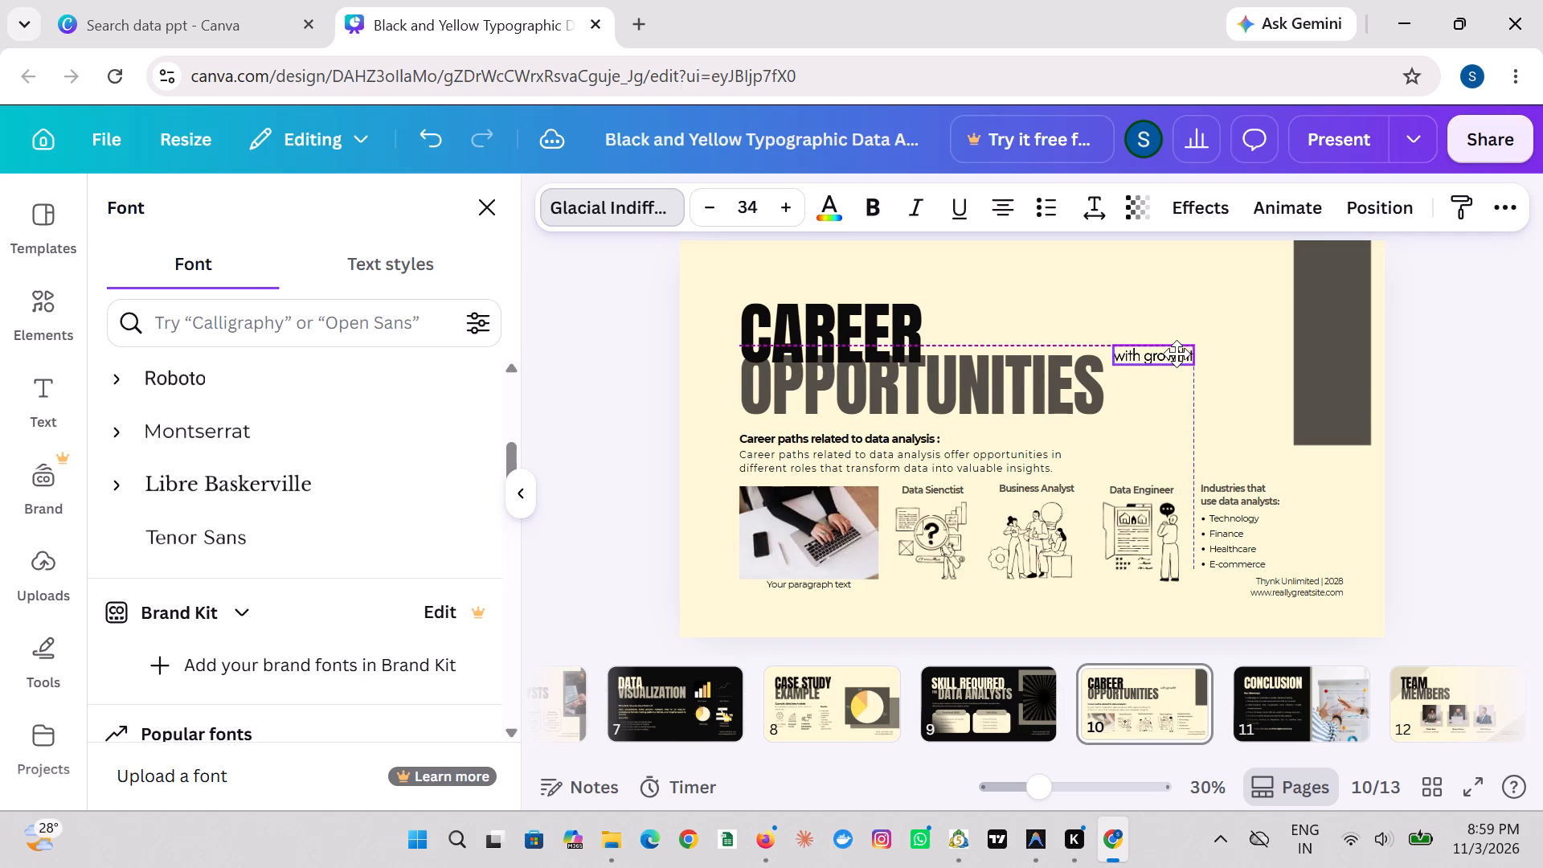
left_click_drag(1177, 354, 1175, 357)
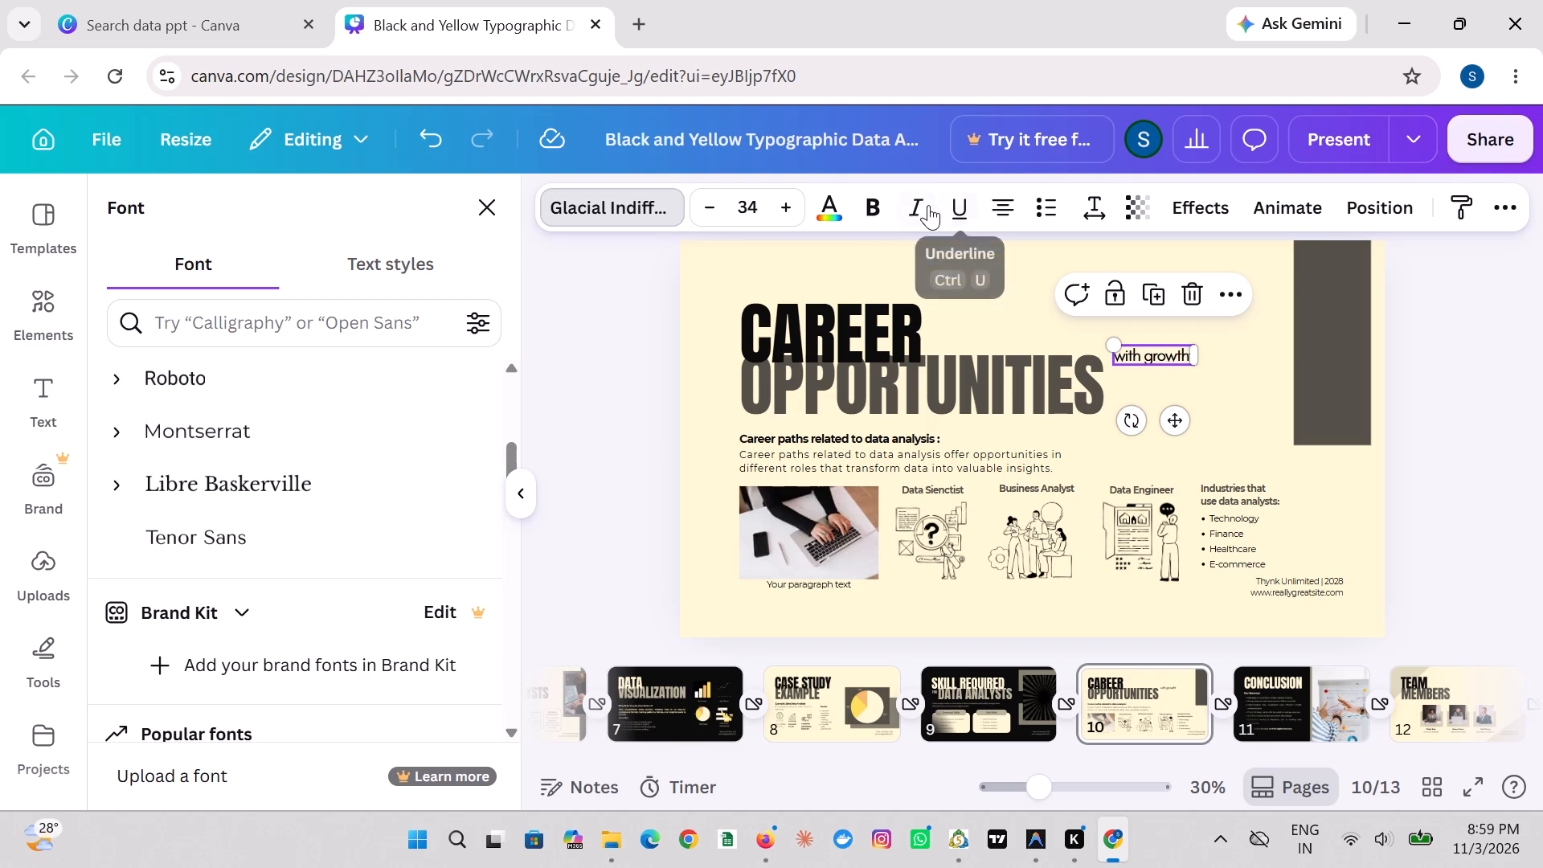
Make the "with growth" text bold.
left_click(866, 213)
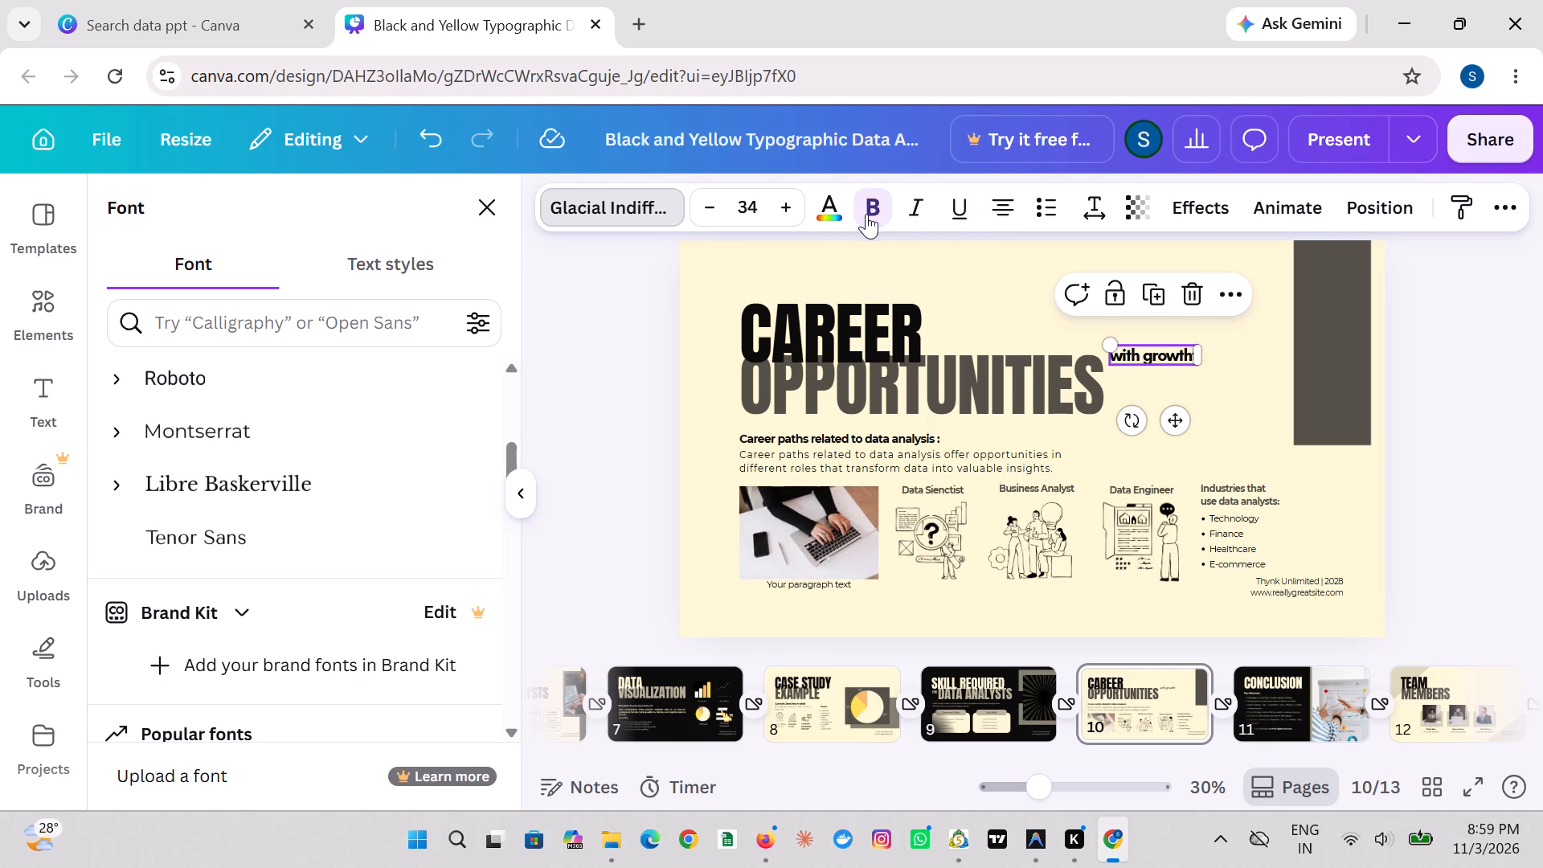
Set the letter spacing of the CAREER heading to 75.
left_click(1005, 322)
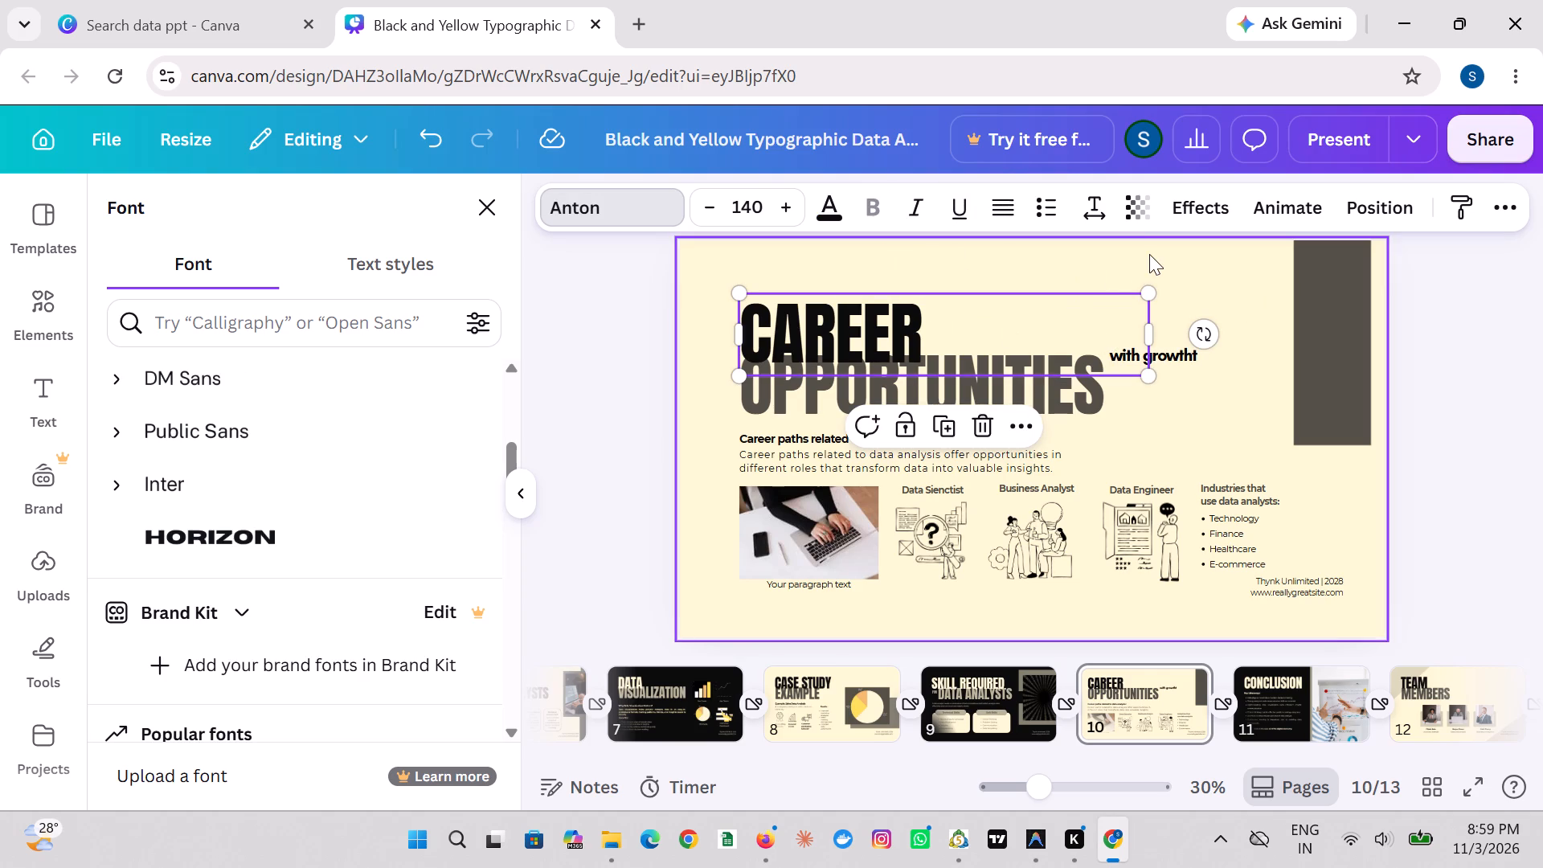
left_click(1104, 211)
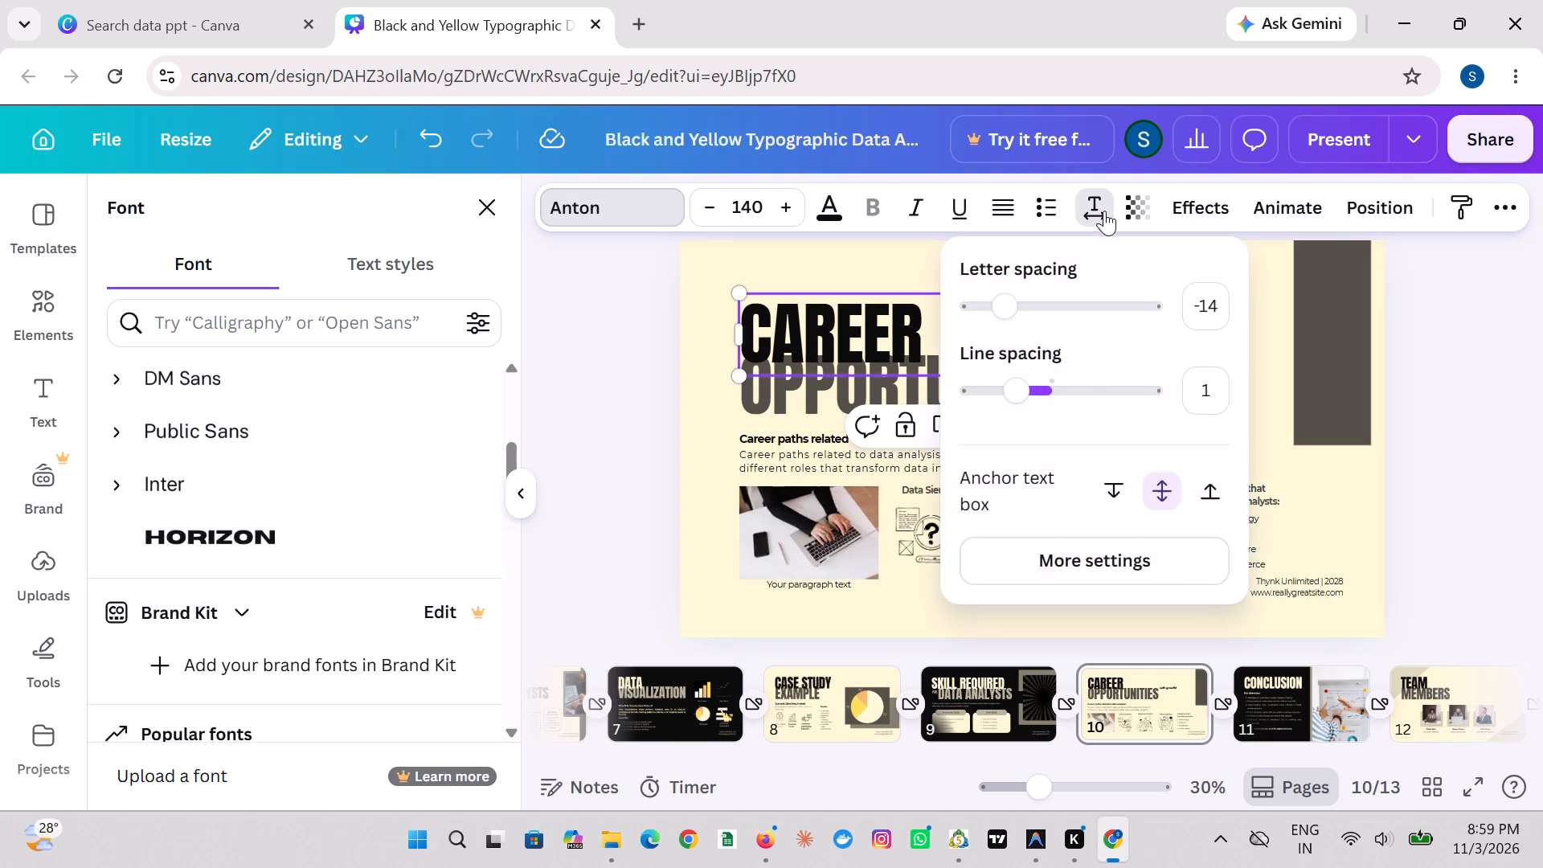
left_click(1020, 309)
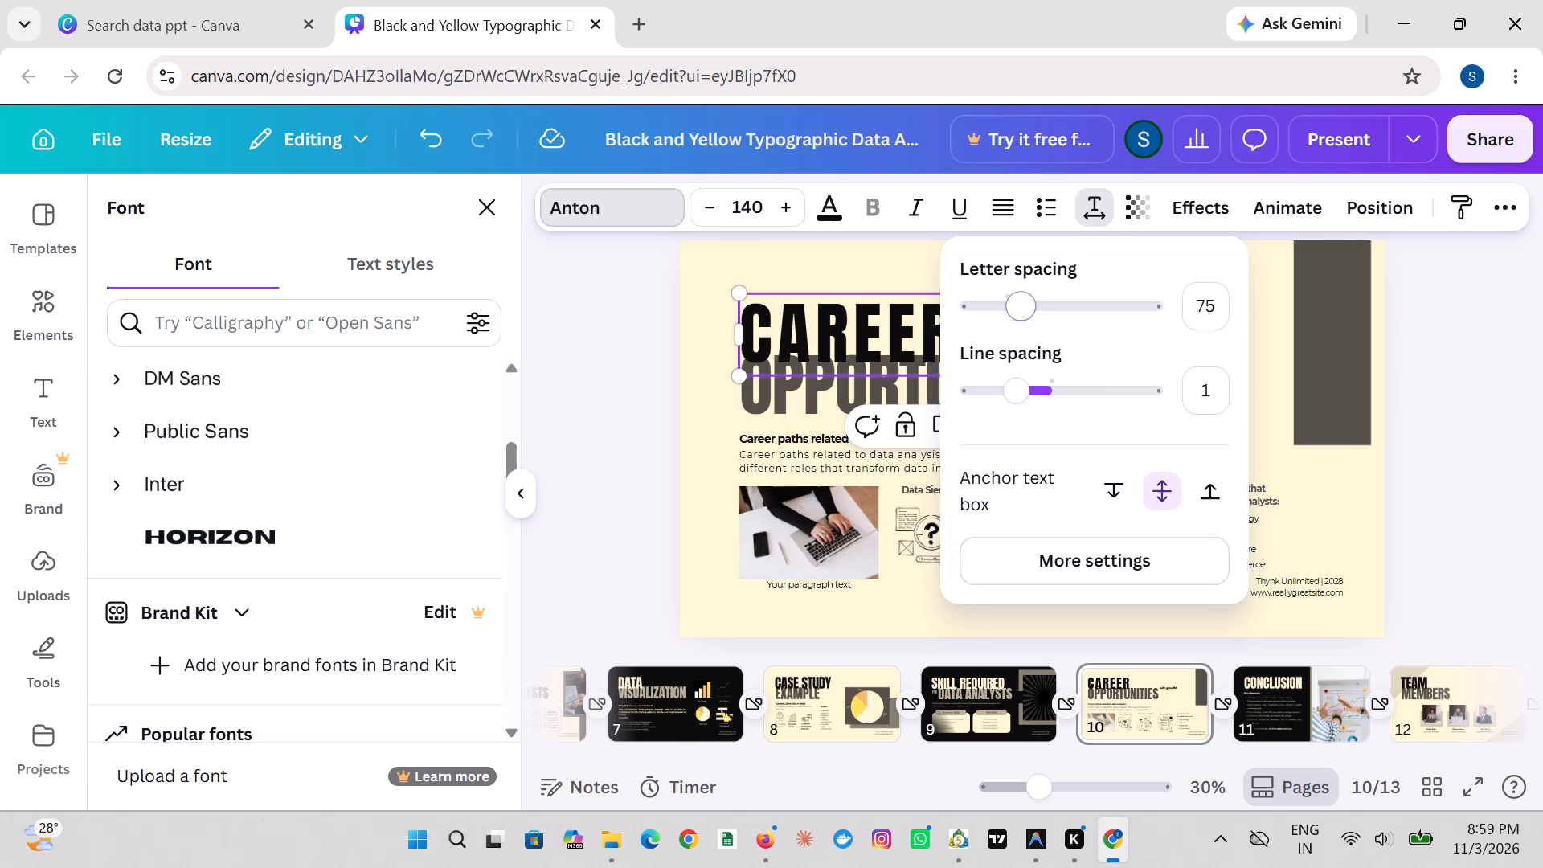
left_click(923, 259)
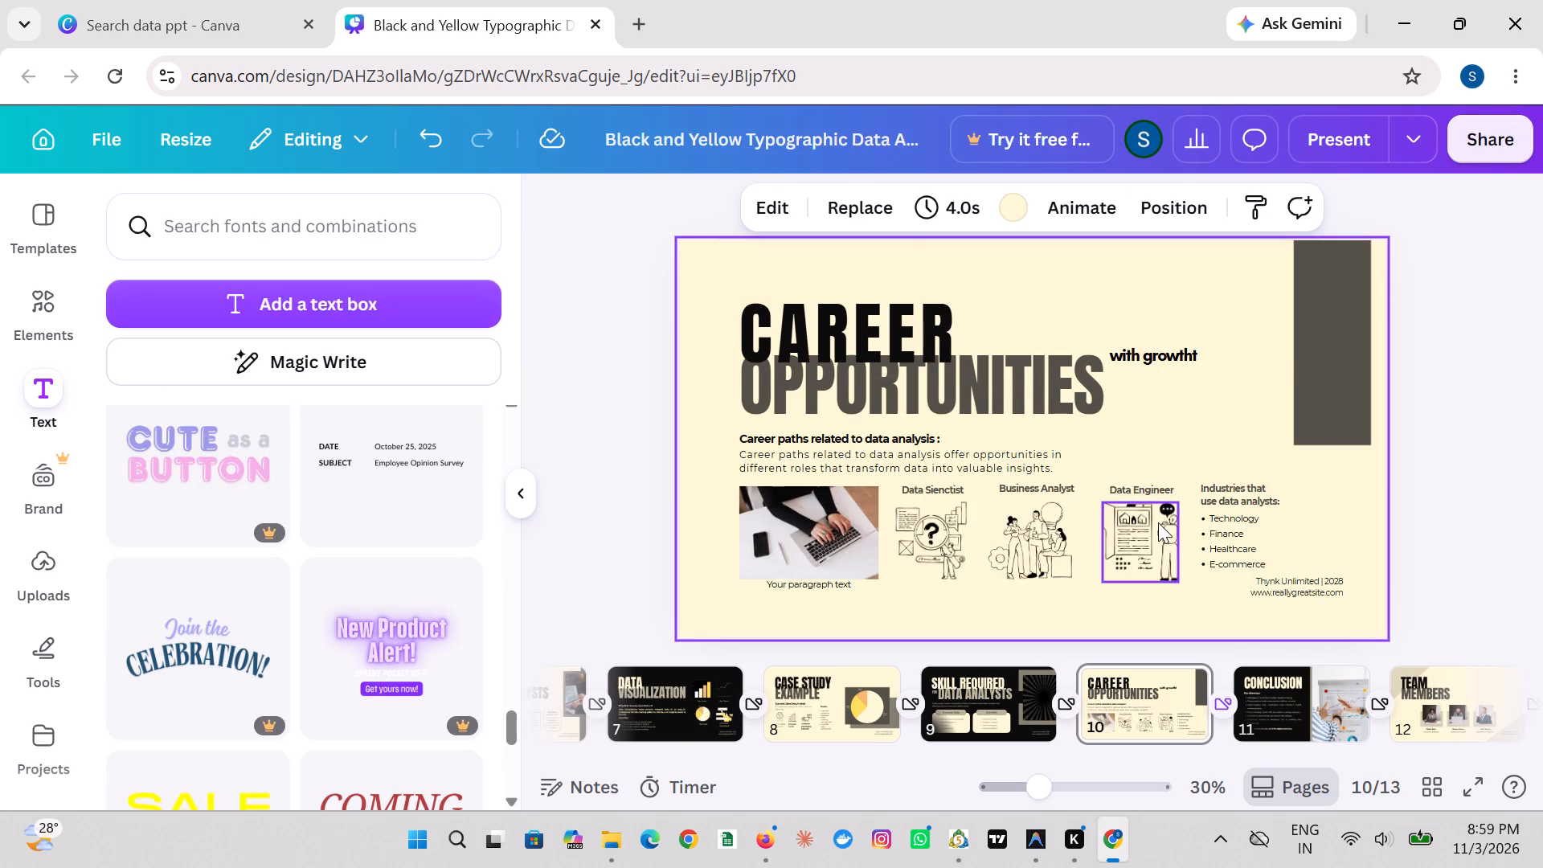
Set the colour of the "with growth" text to Greybrown #6e694e.
left_click(1159, 355)
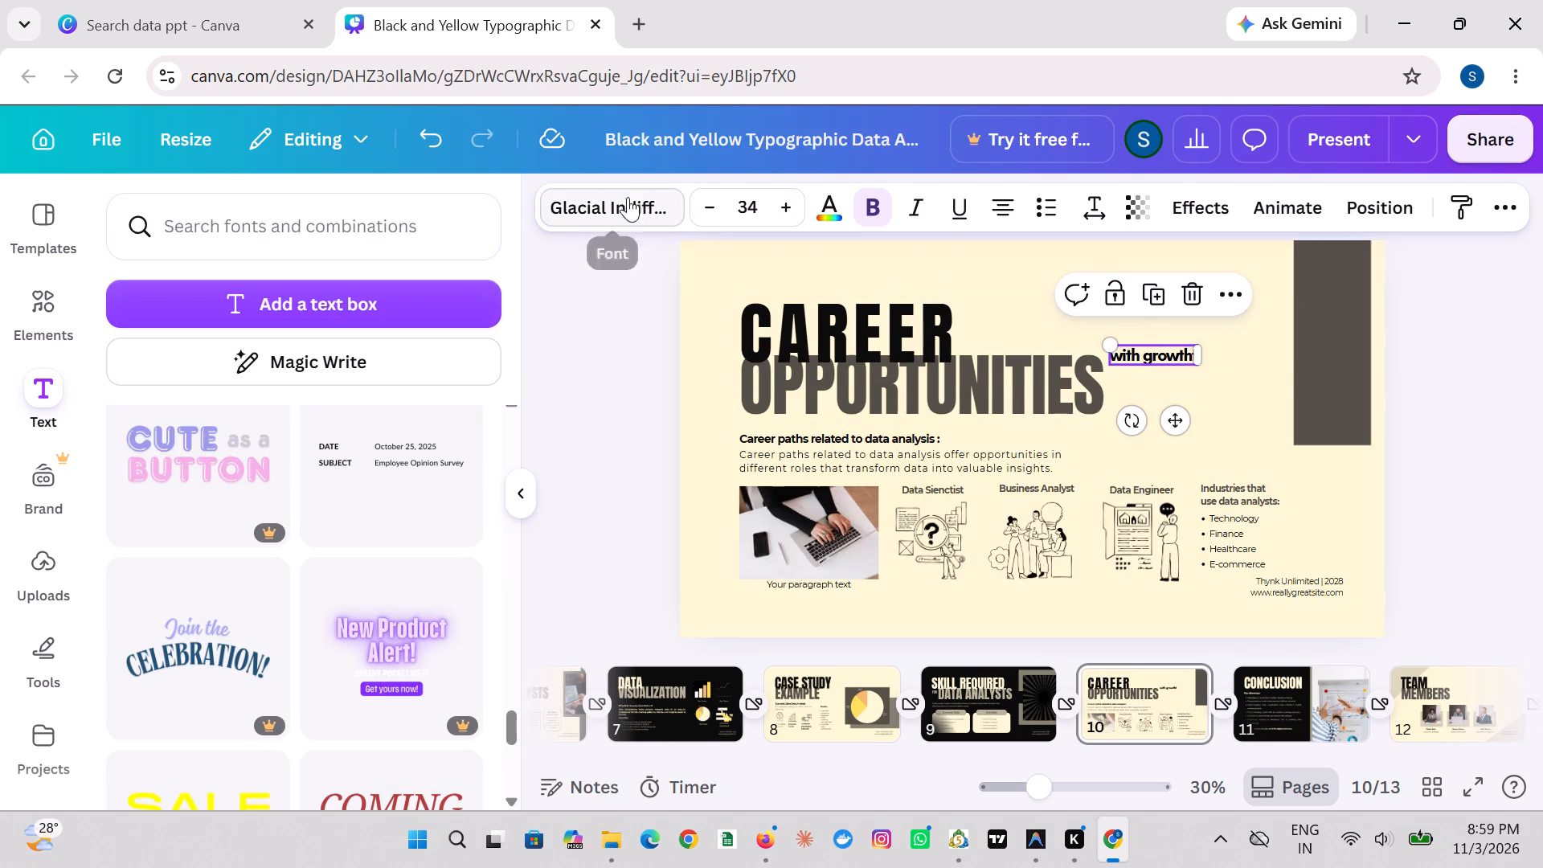
left_click(628, 197)
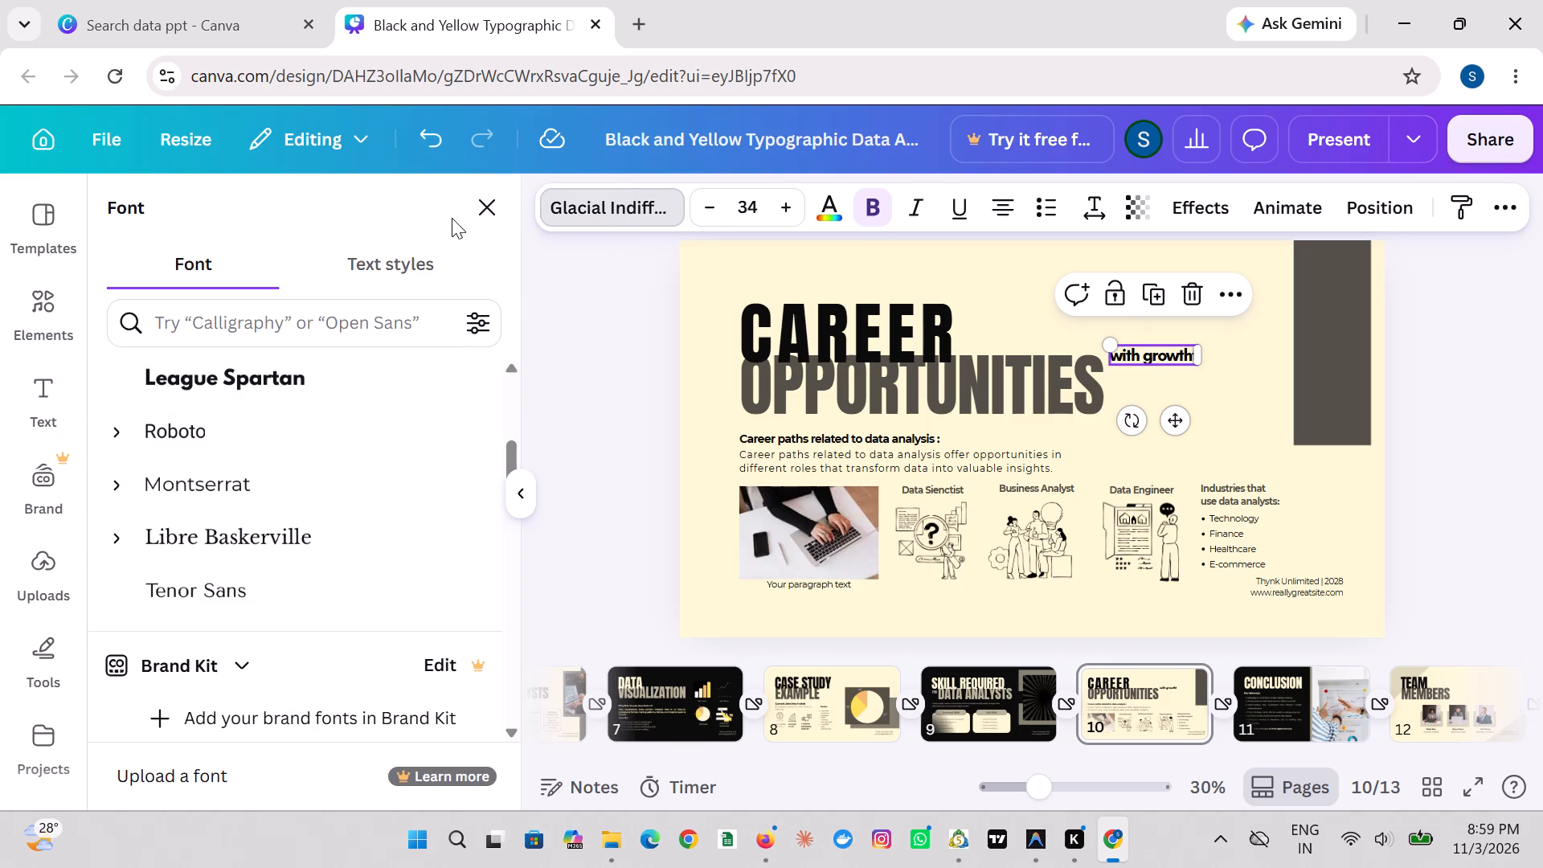
left_click_drag(507, 211, 873, 154)
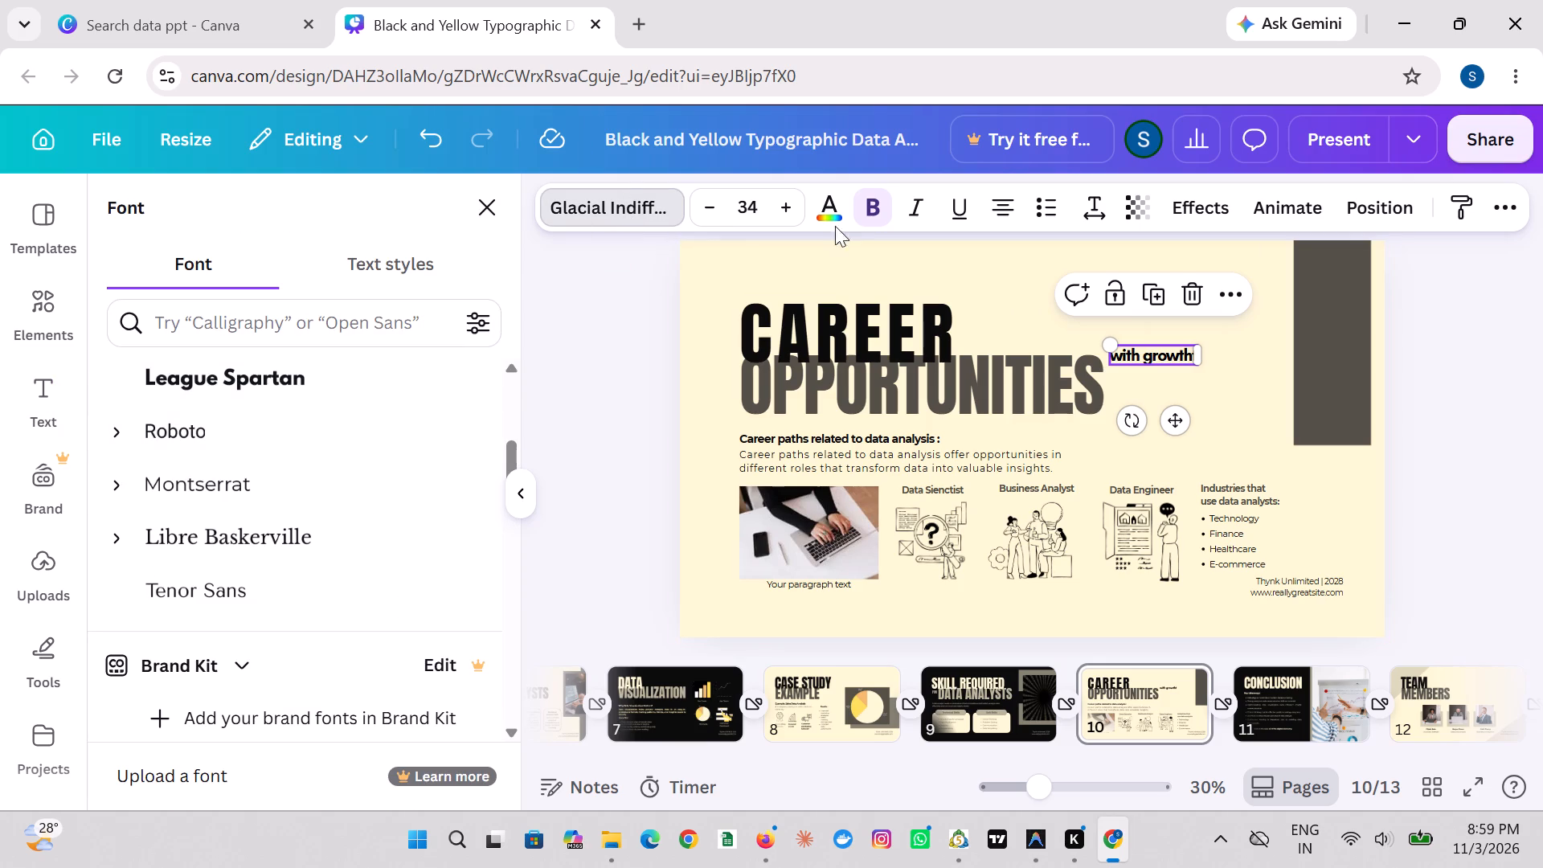
left_click(835, 217)
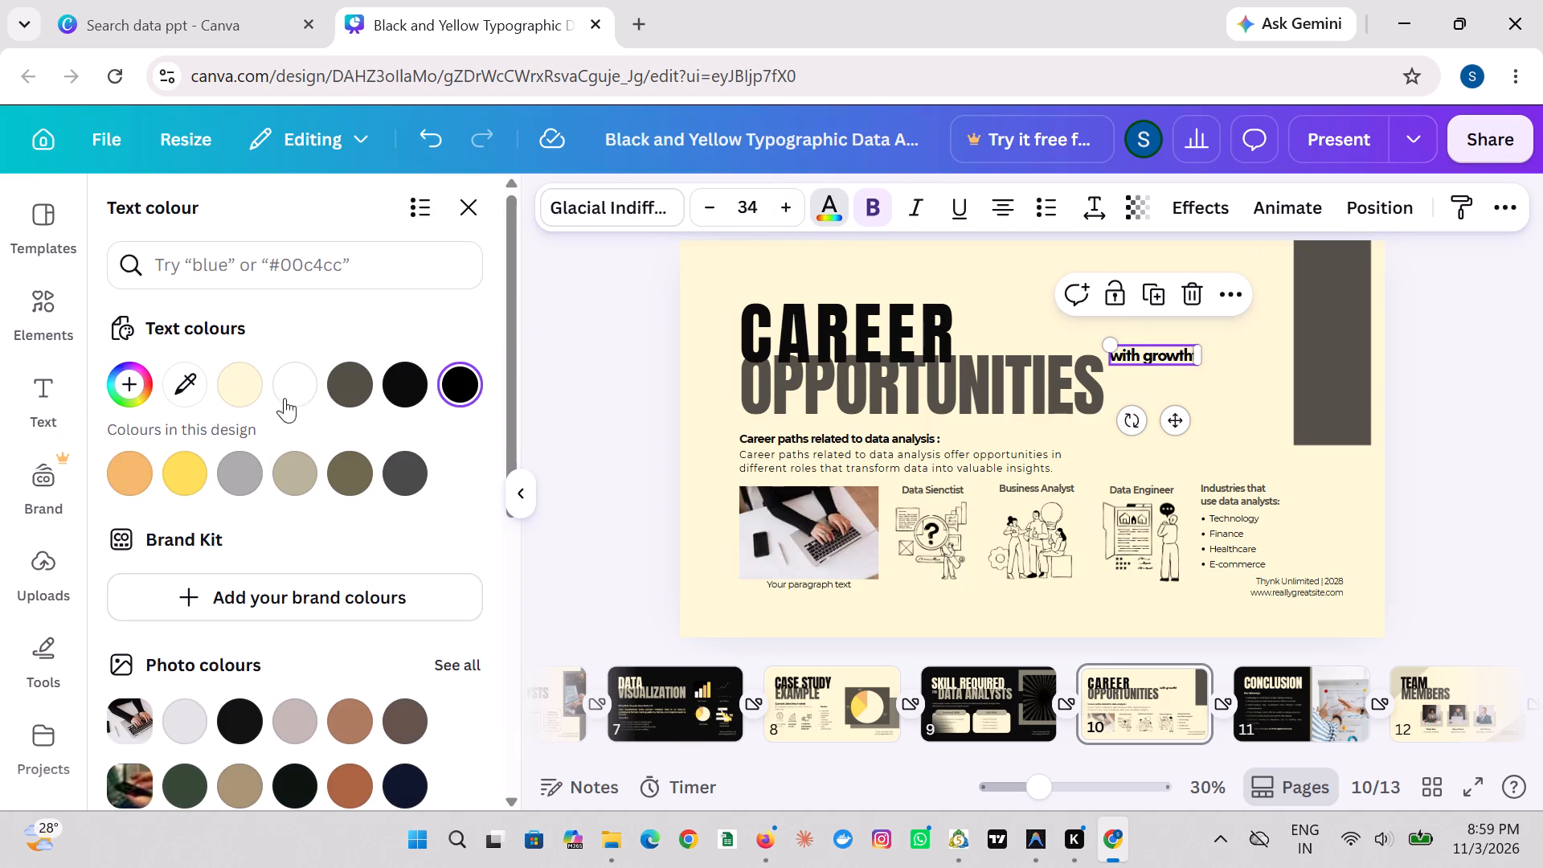
left_click(297, 469)
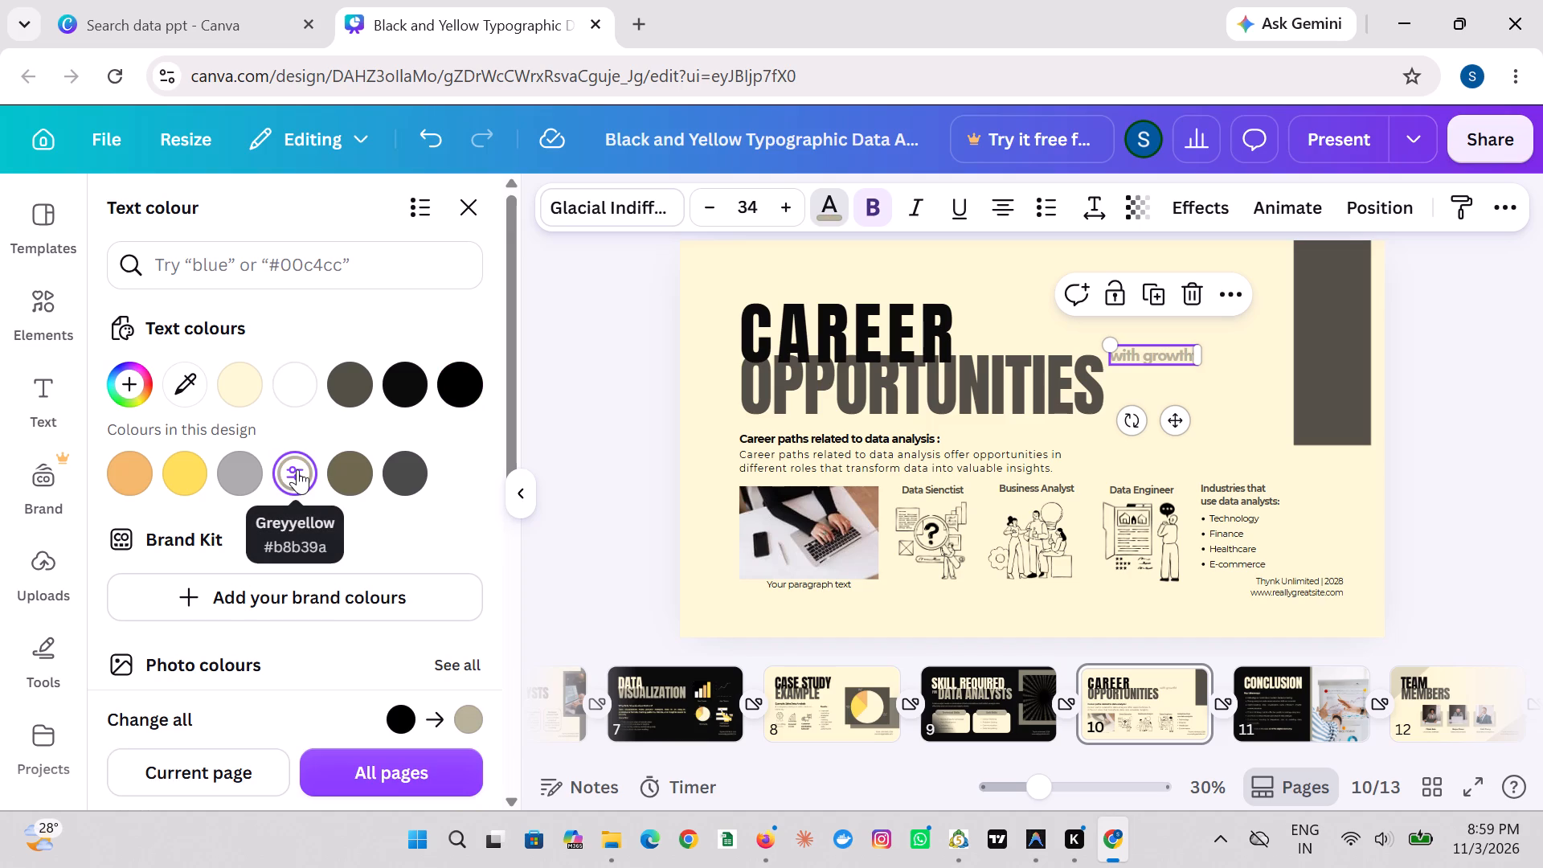
left_click(342, 466)
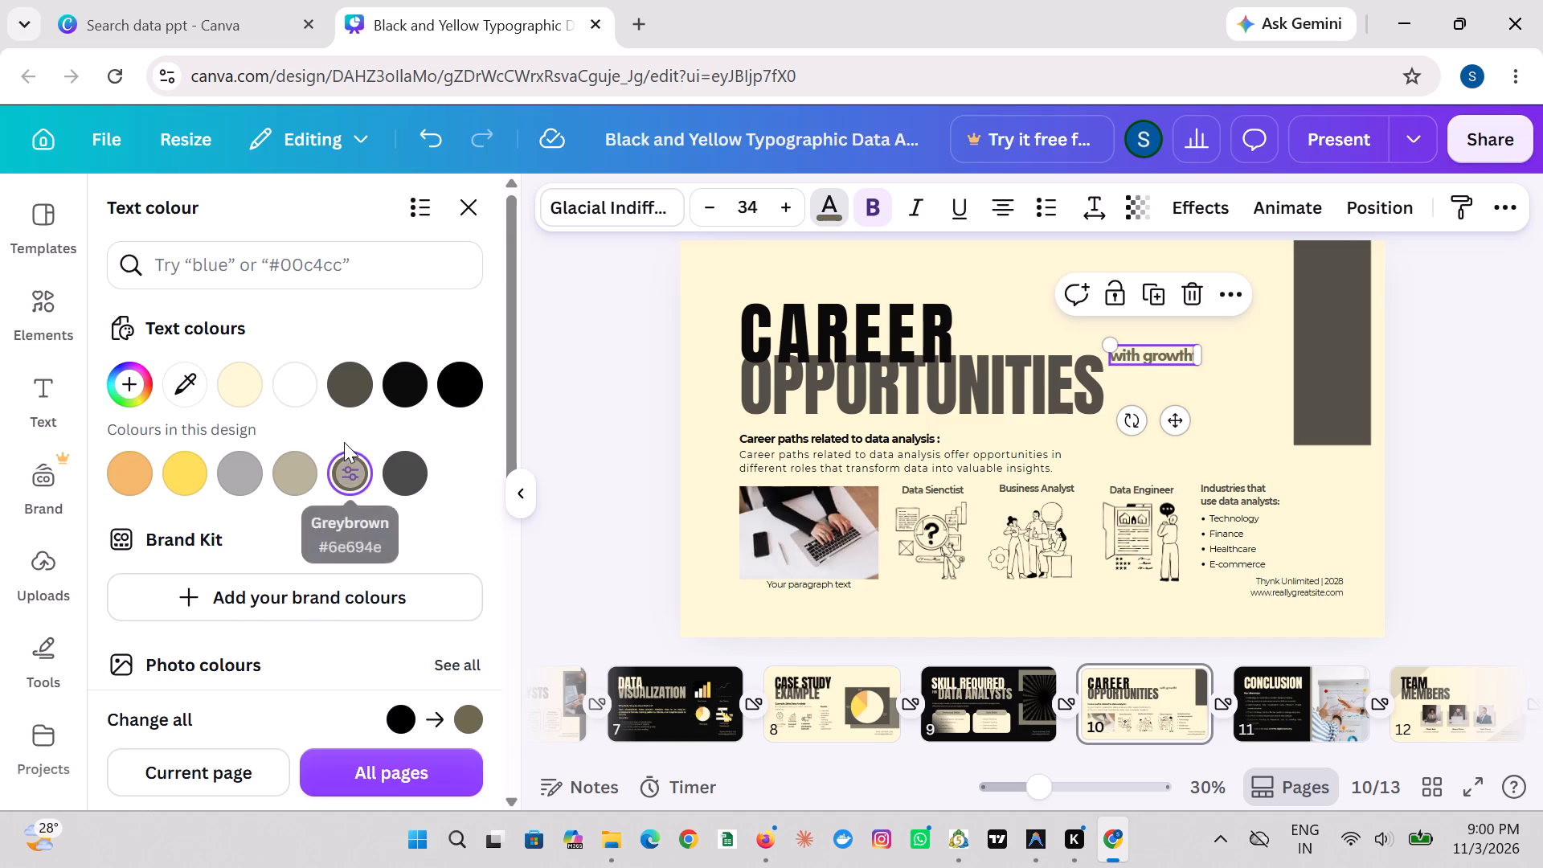
left_click(354, 401)
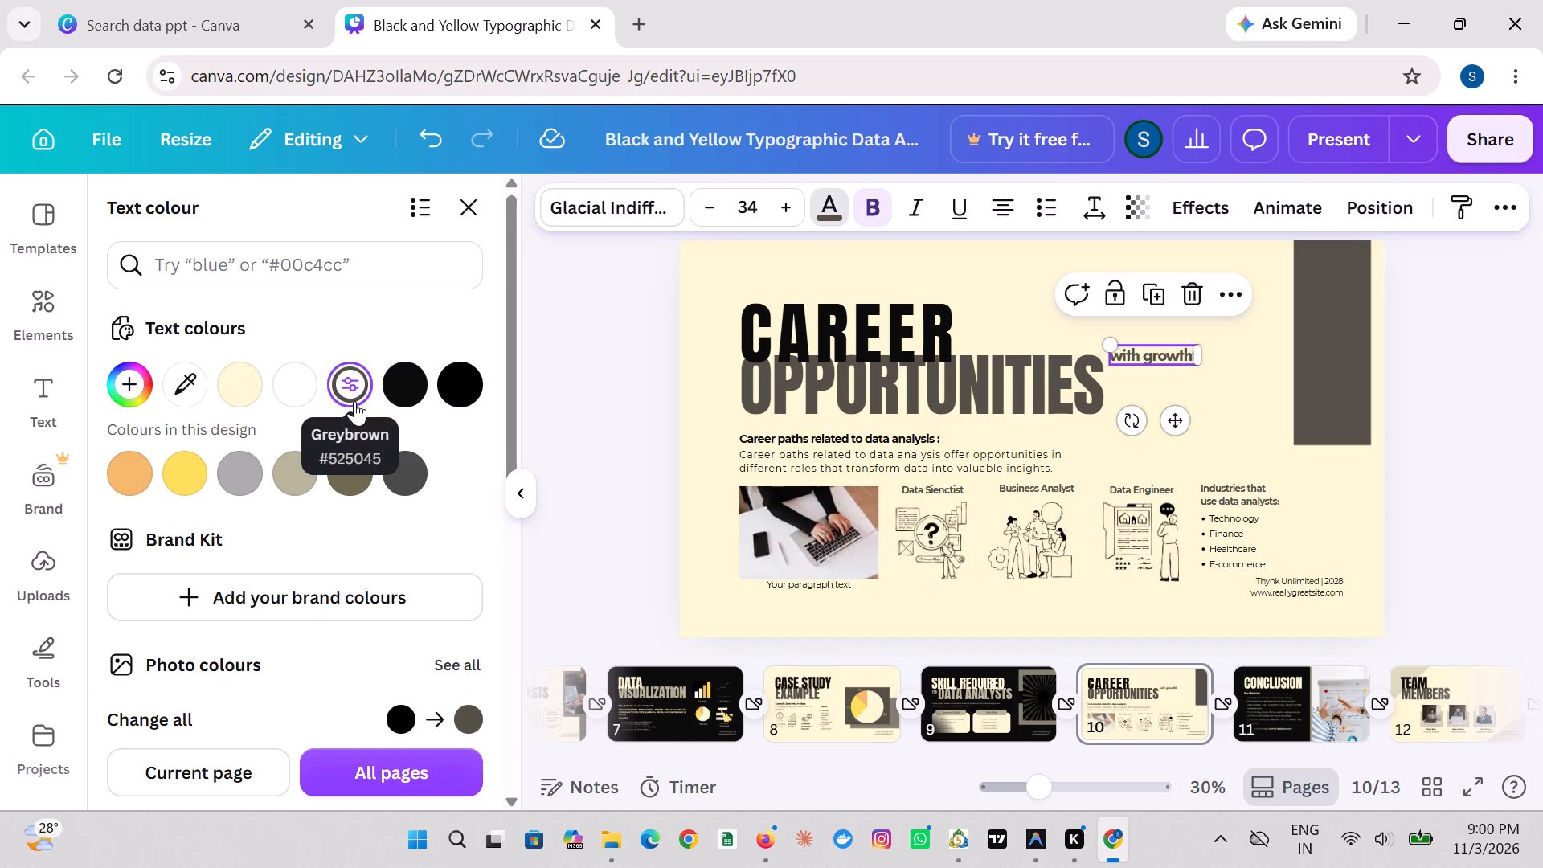
left_click(339, 465)
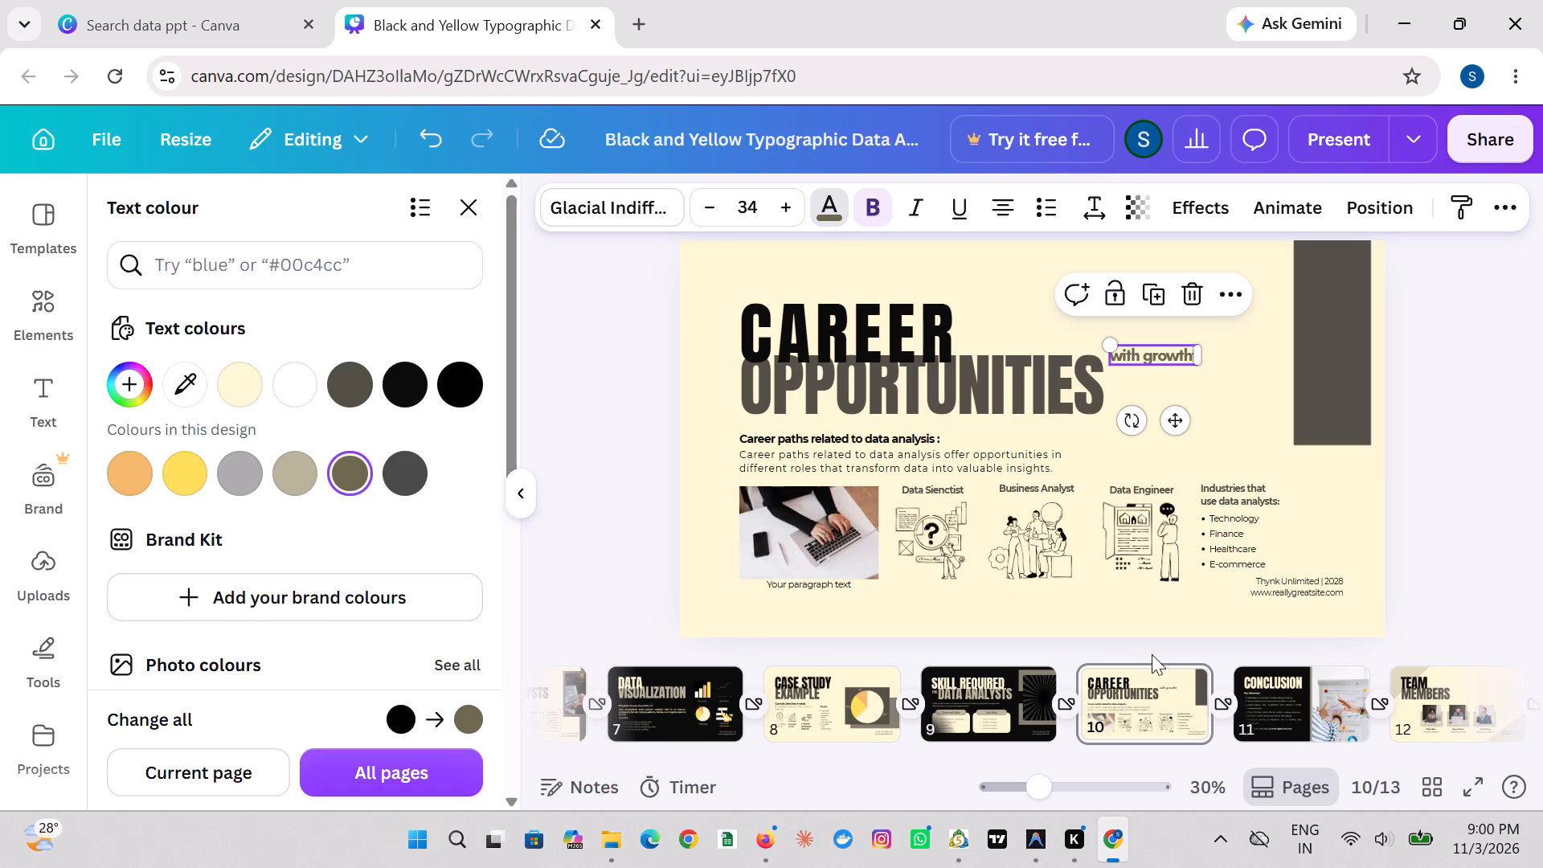
Shift the whiteboard photo on the Conclusion slide slightly left and down.
scroll(1276, 698, "left", 1)
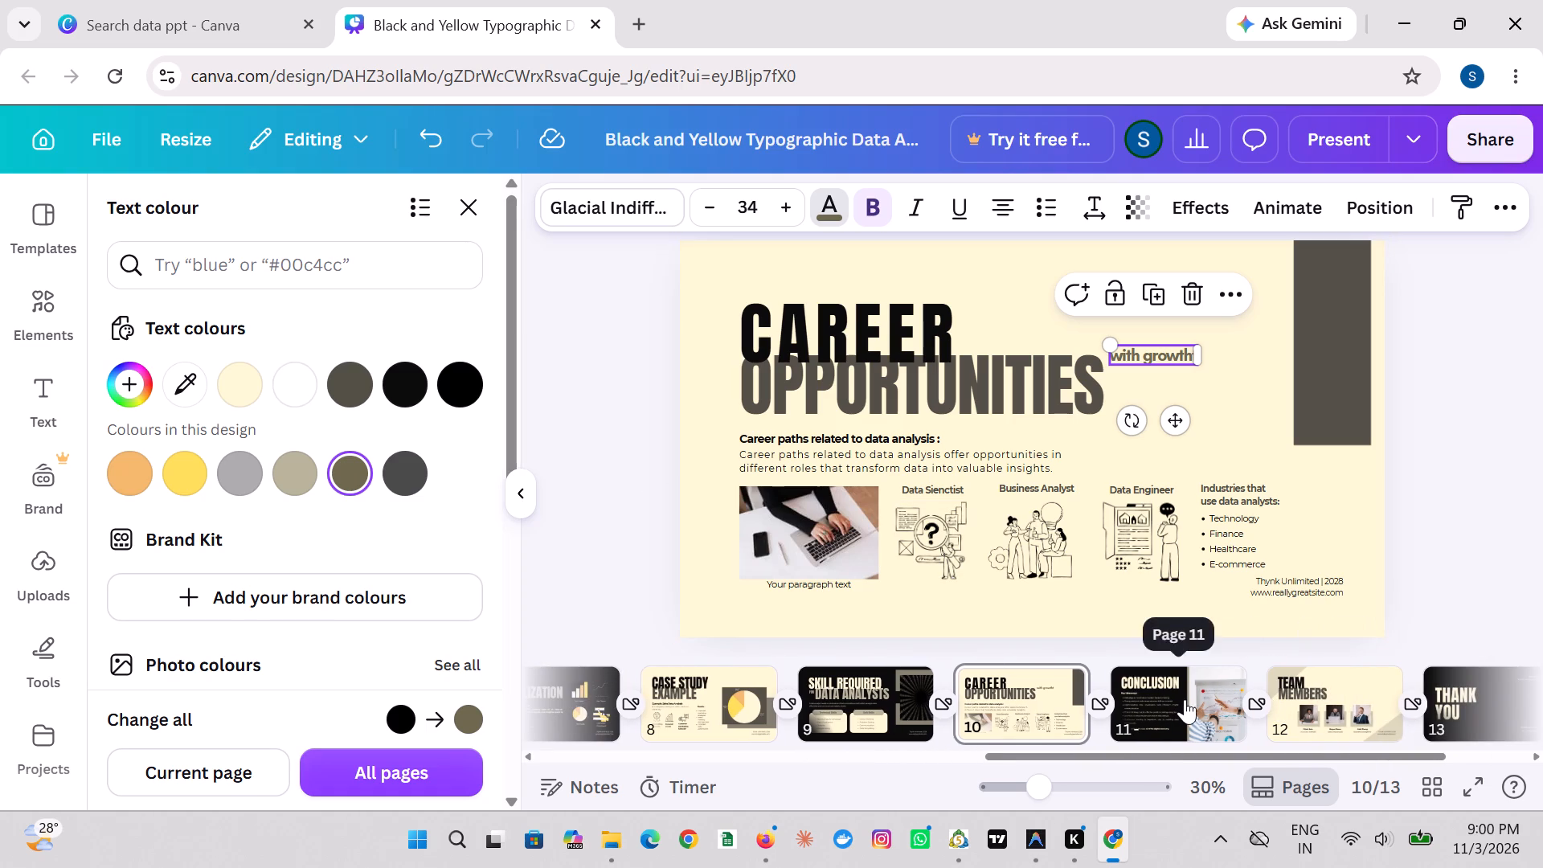
left_click(1185, 699)
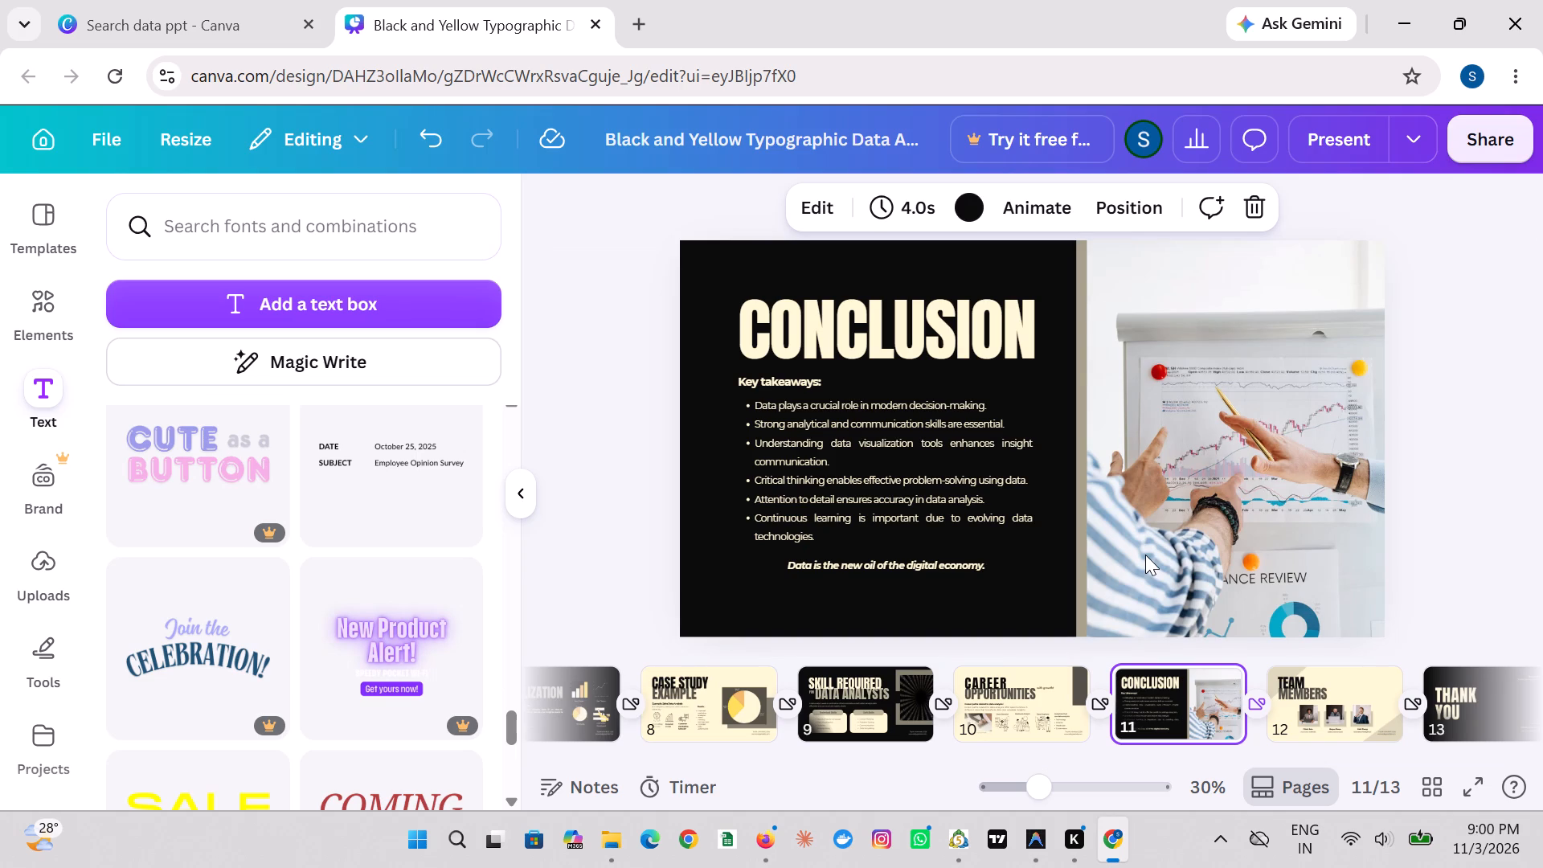
left_click_drag(1182, 424, 1183, 429)
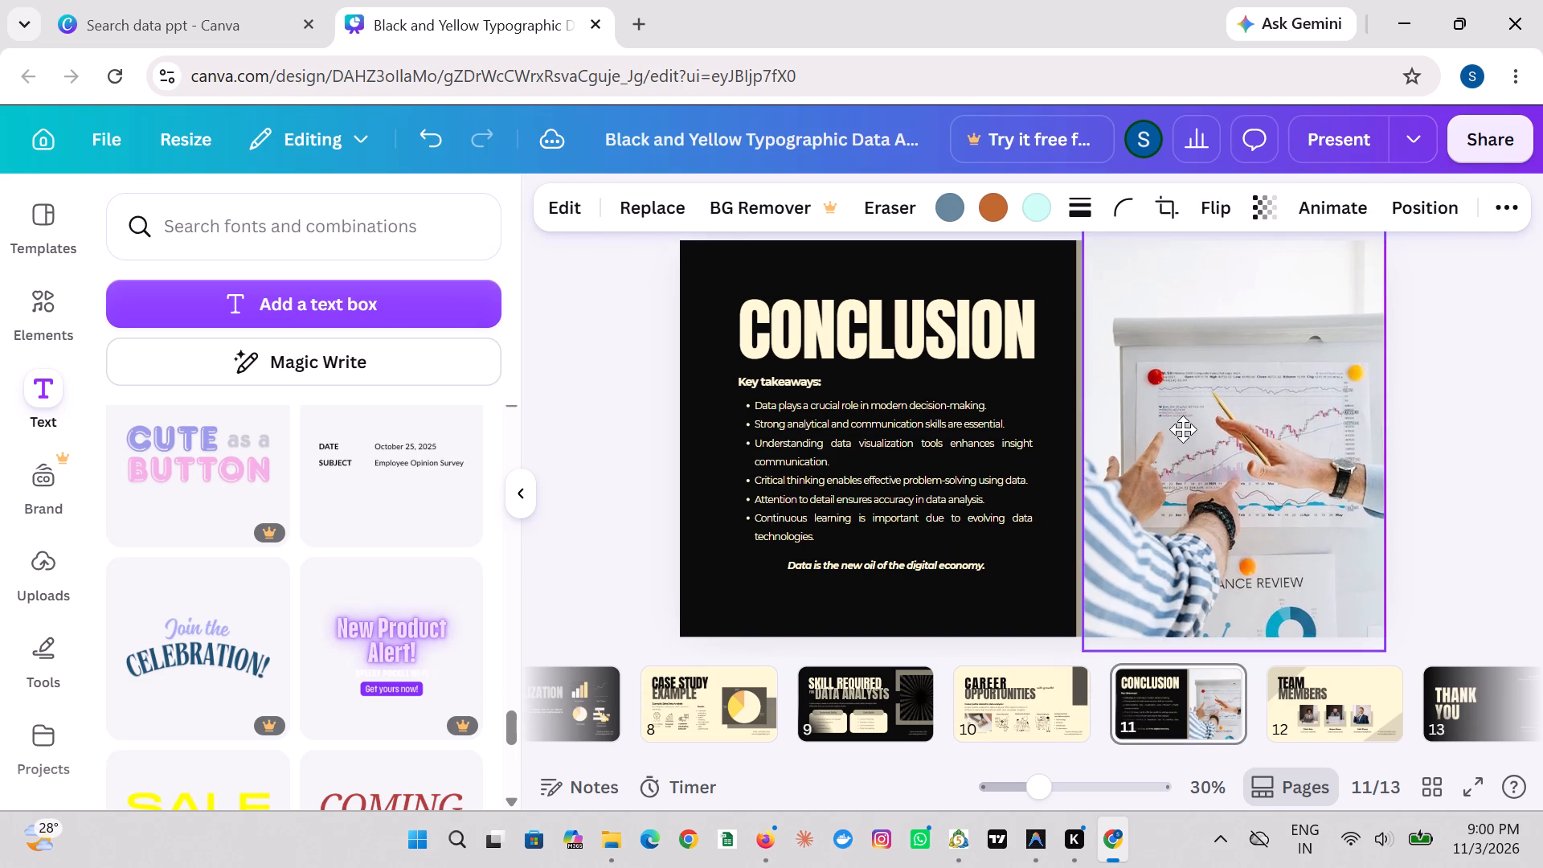
left_click_drag(1183, 429, 1183, 432)
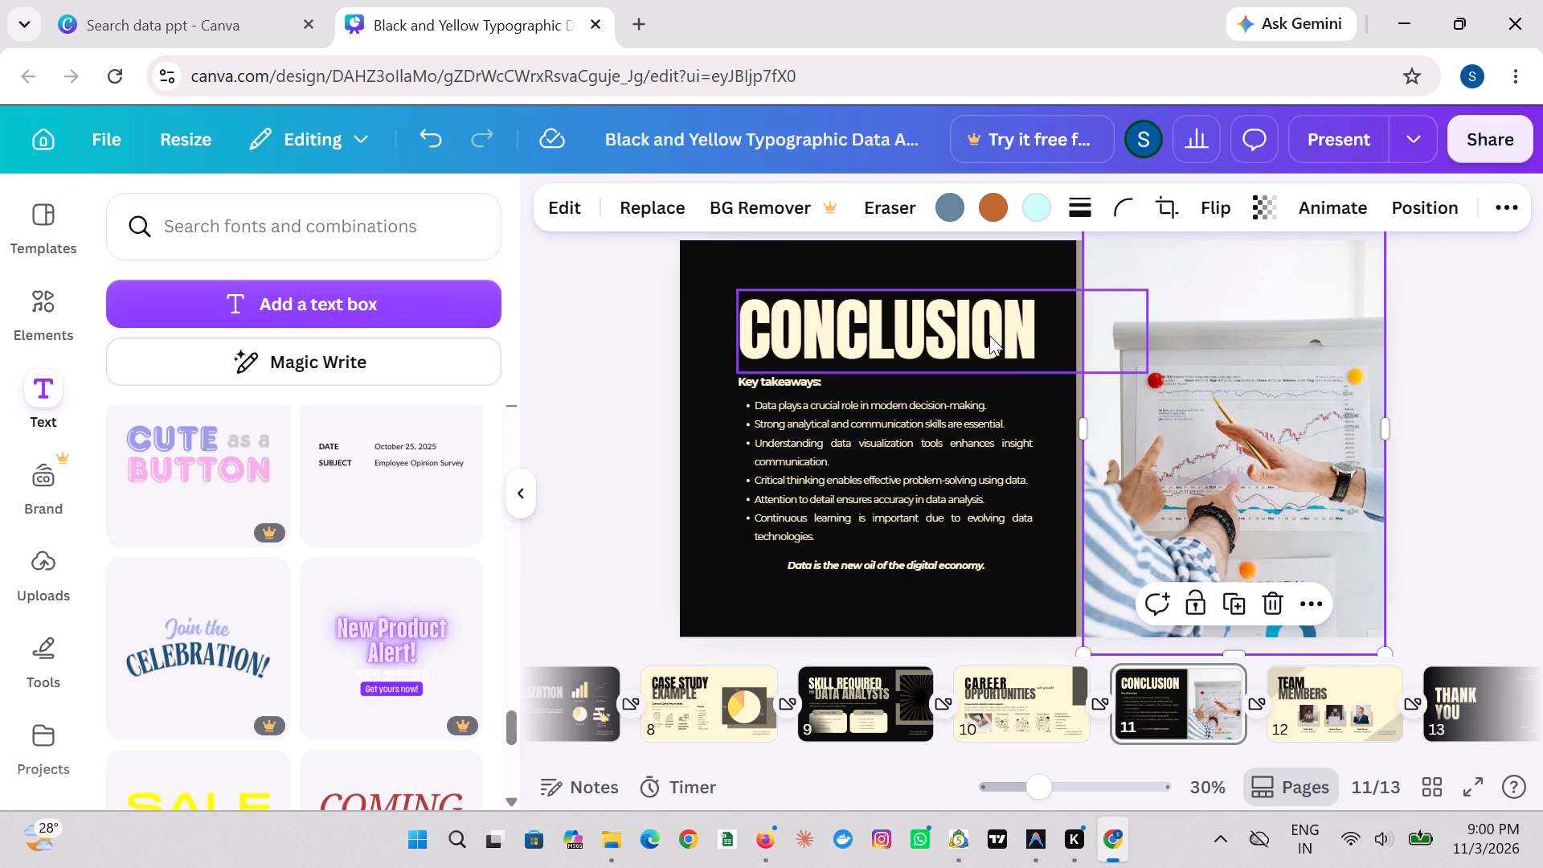
left_click(1178, 497)
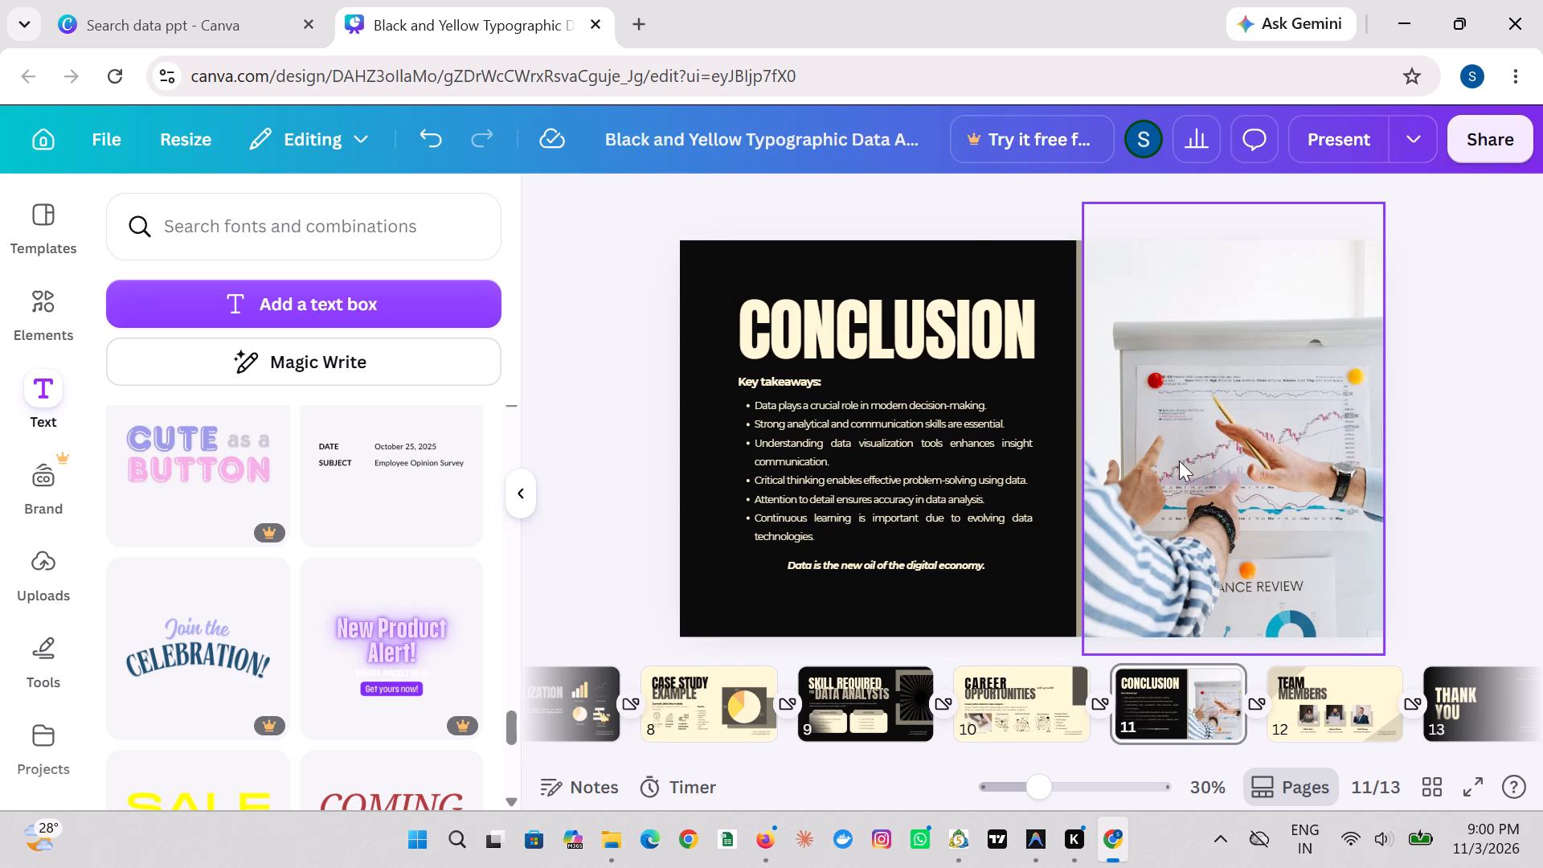
left_click(1179, 461)
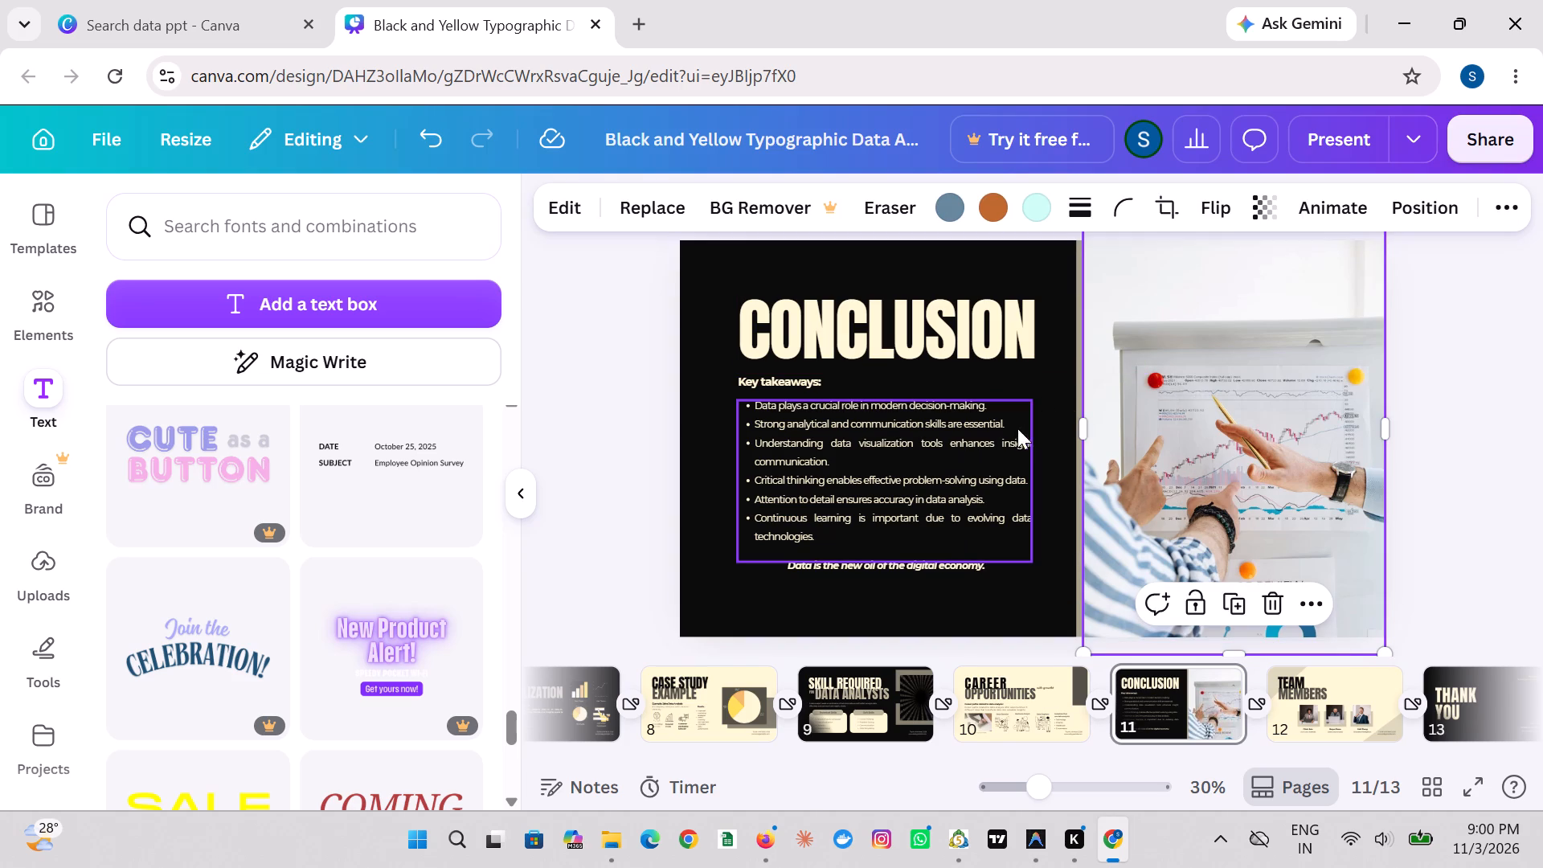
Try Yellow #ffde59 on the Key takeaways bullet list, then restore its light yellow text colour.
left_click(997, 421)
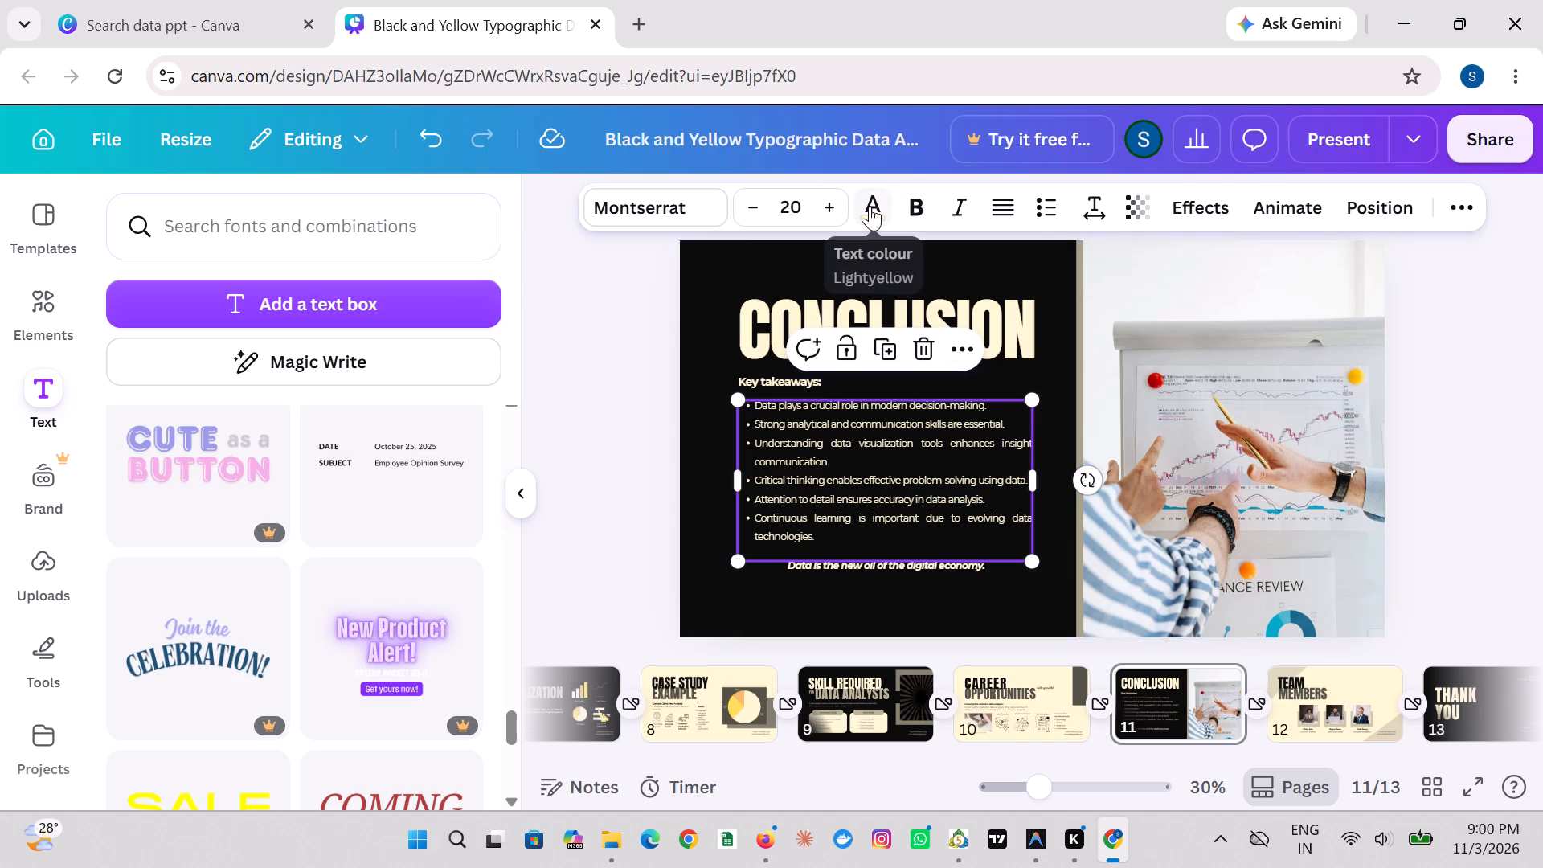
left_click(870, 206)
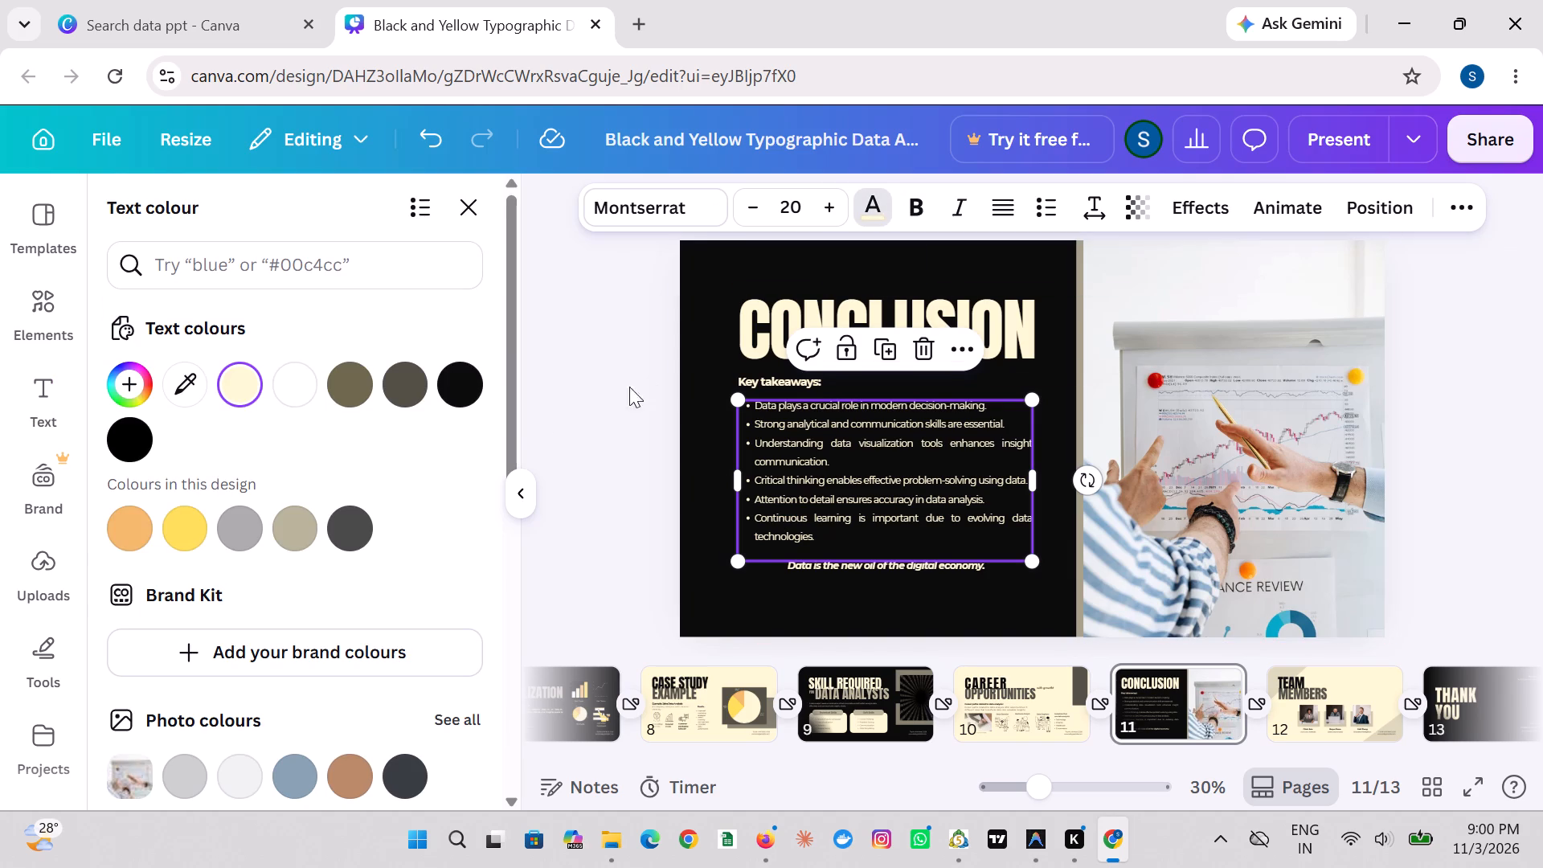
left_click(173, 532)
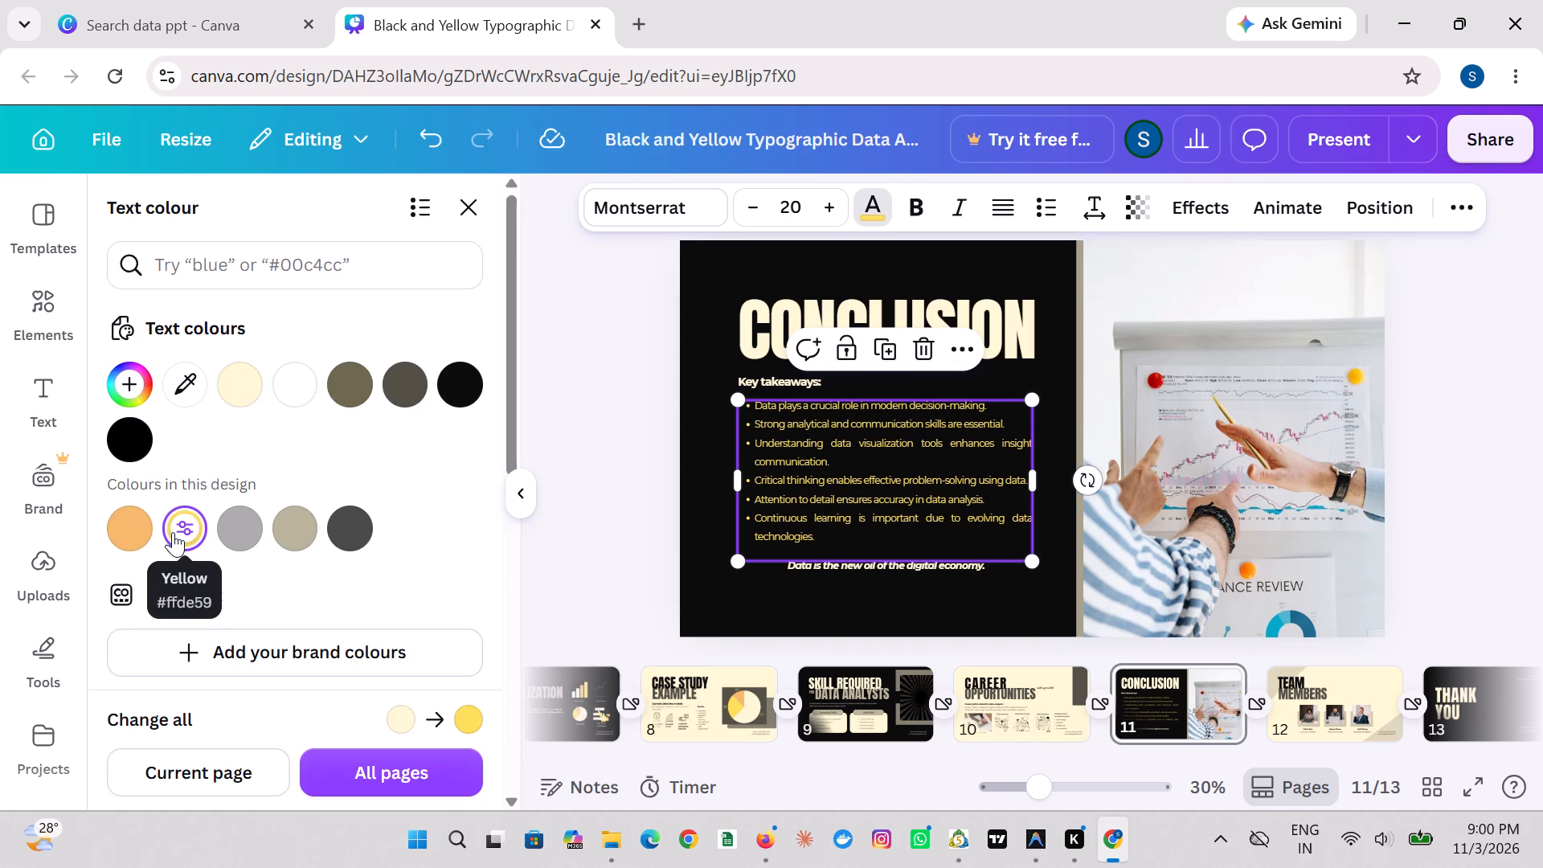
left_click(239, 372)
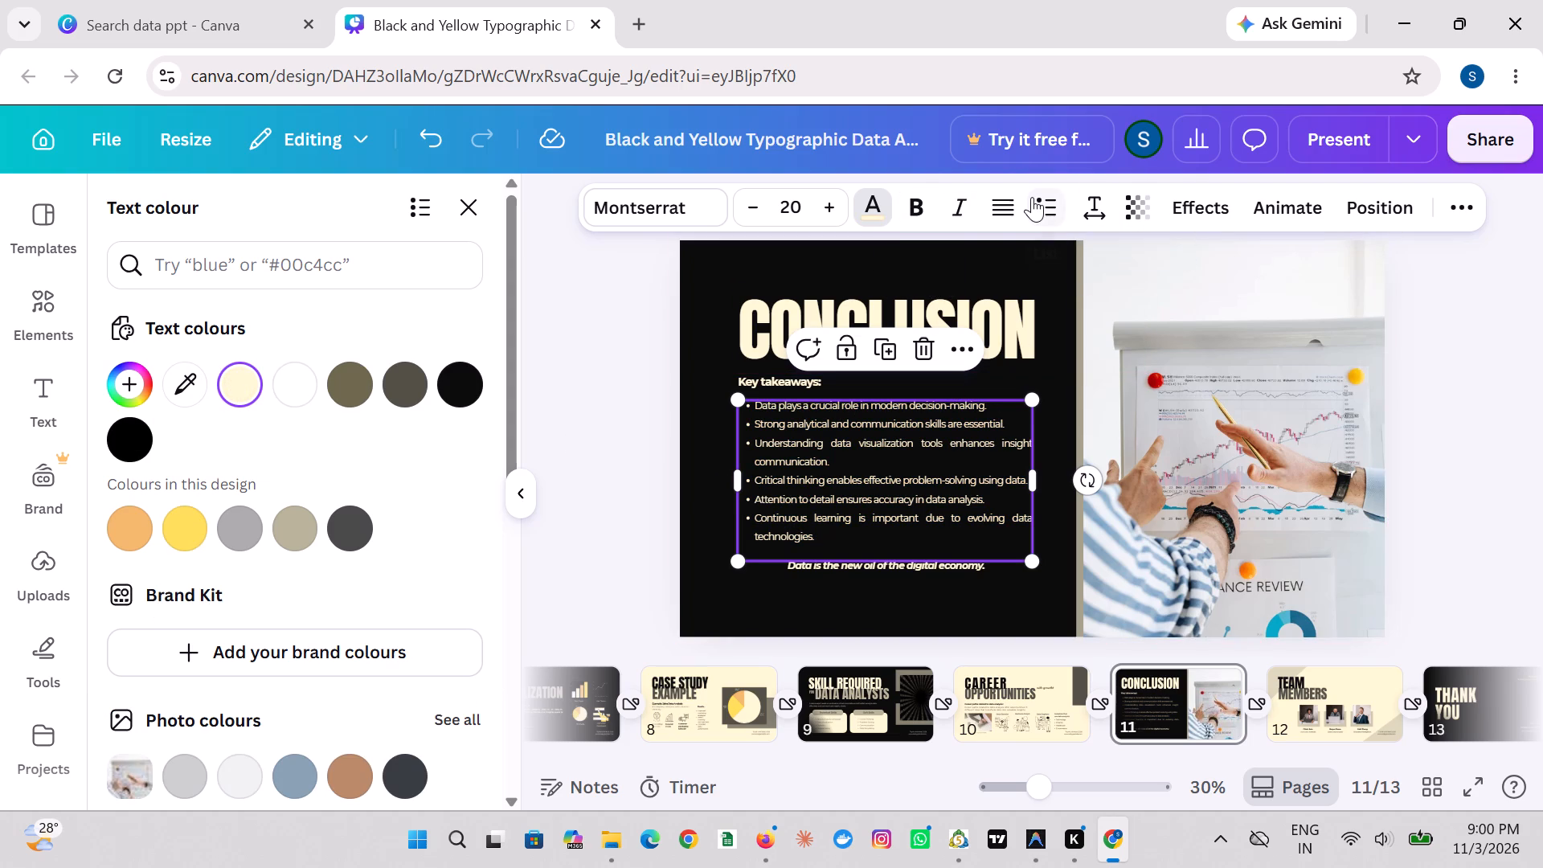
Italicise the Key takeaways bullet list on the Conclusion slide.
left_click(955, 214)
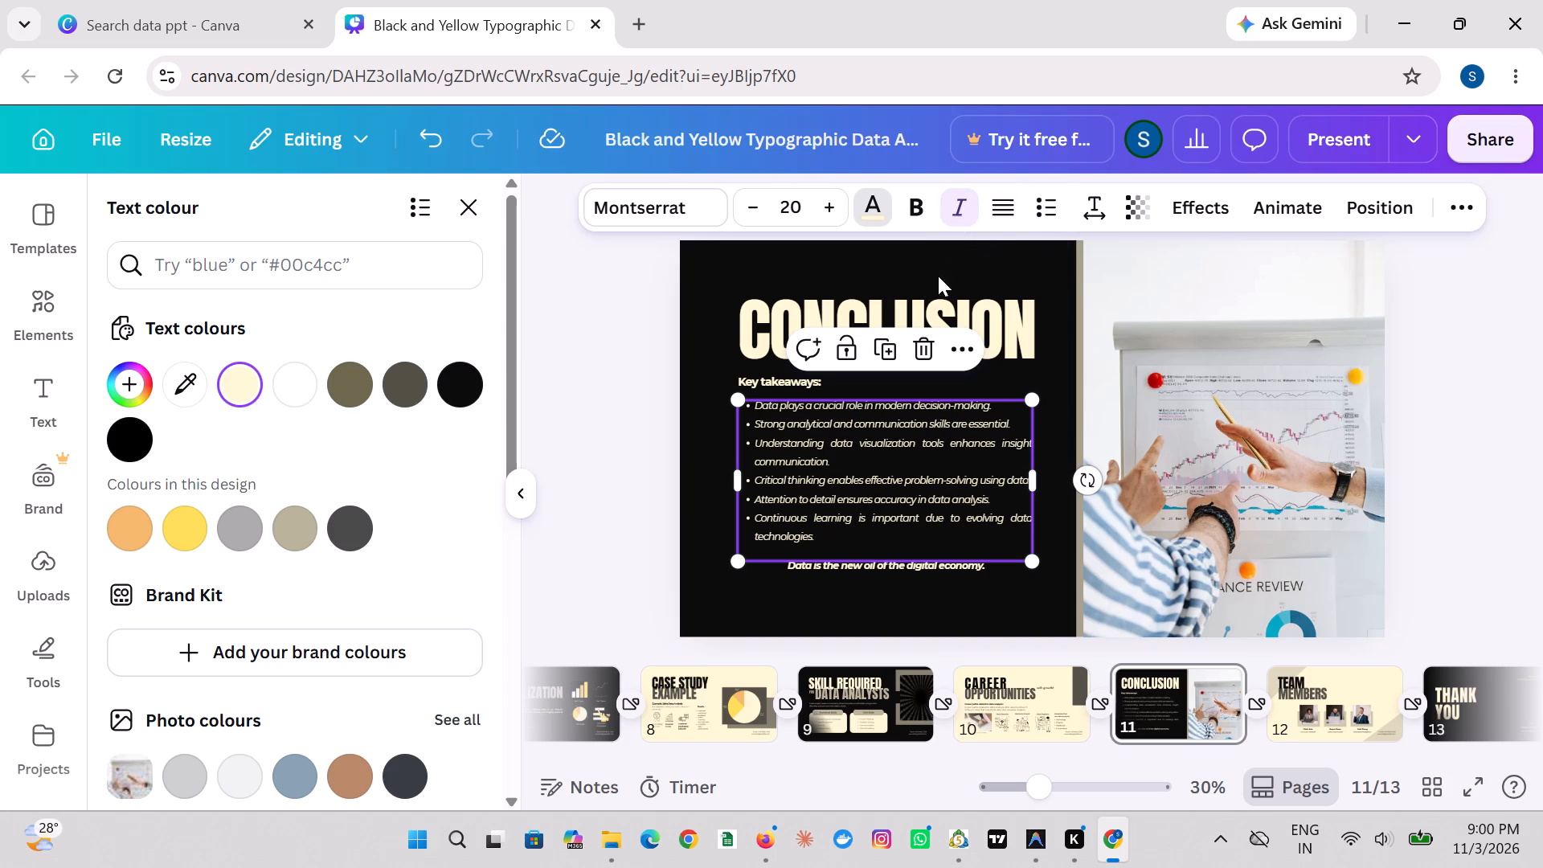
left_click(834, 590)
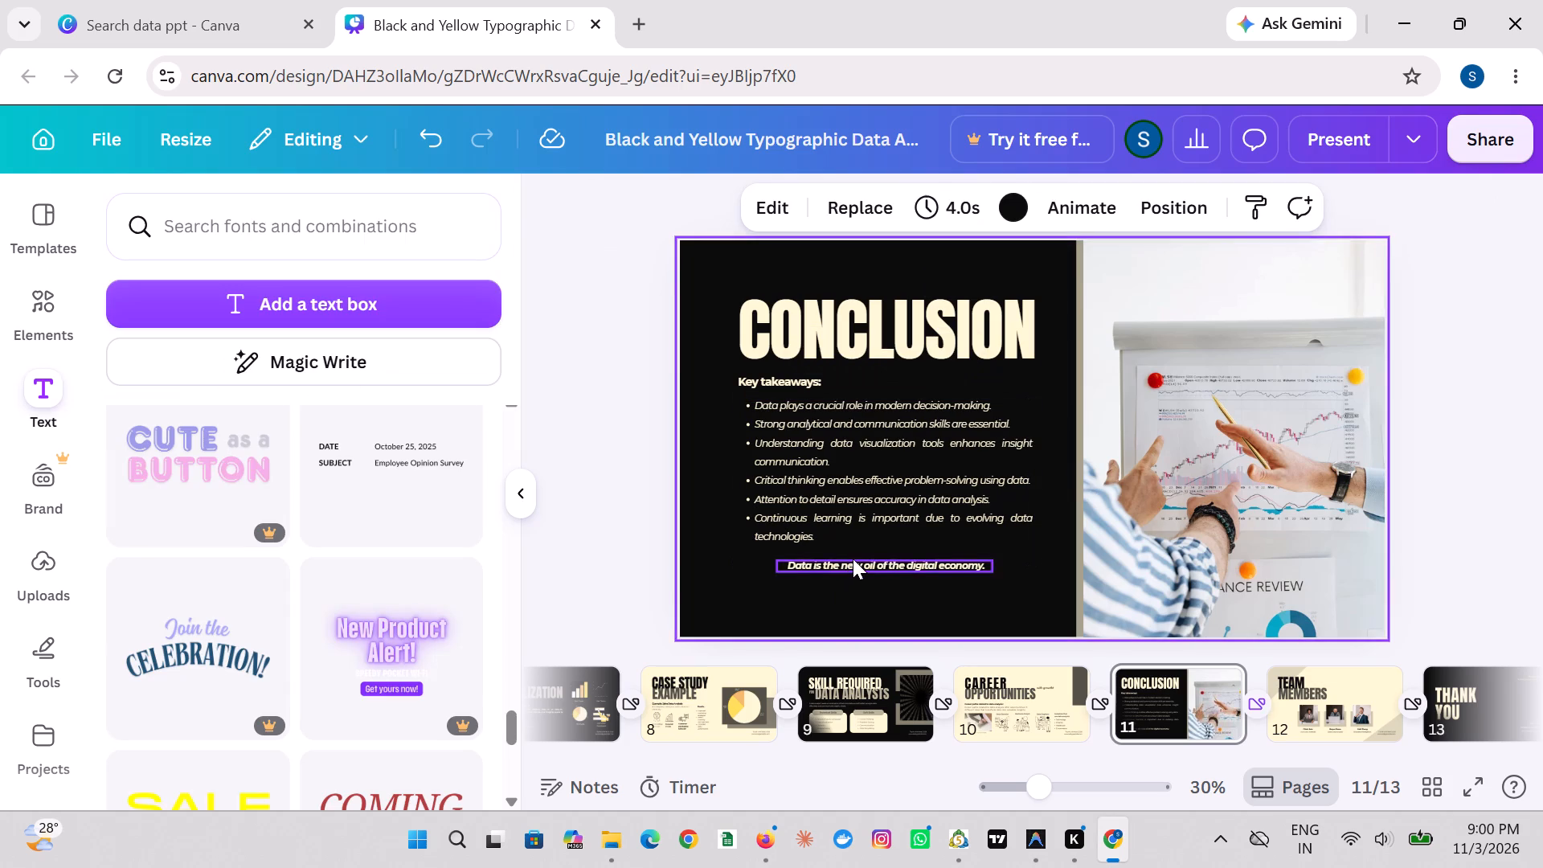
Move the "Data is the new oil of the digital economy." line slightly lower, leaving more space beneath the bullet list.
left_click(853, 558)
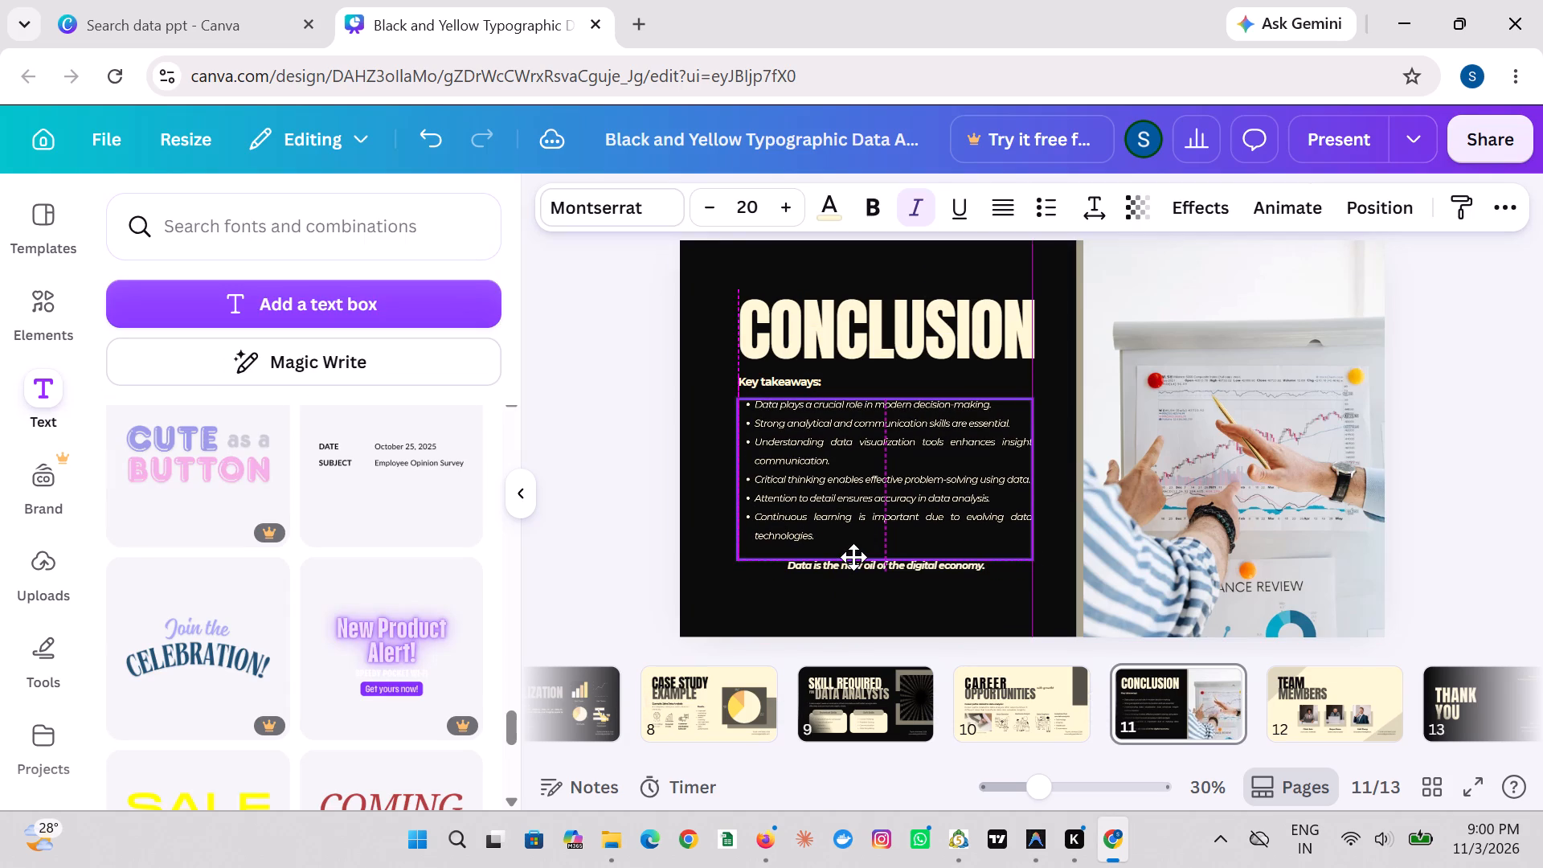
left_click_drag(853, 567, 851, 571)
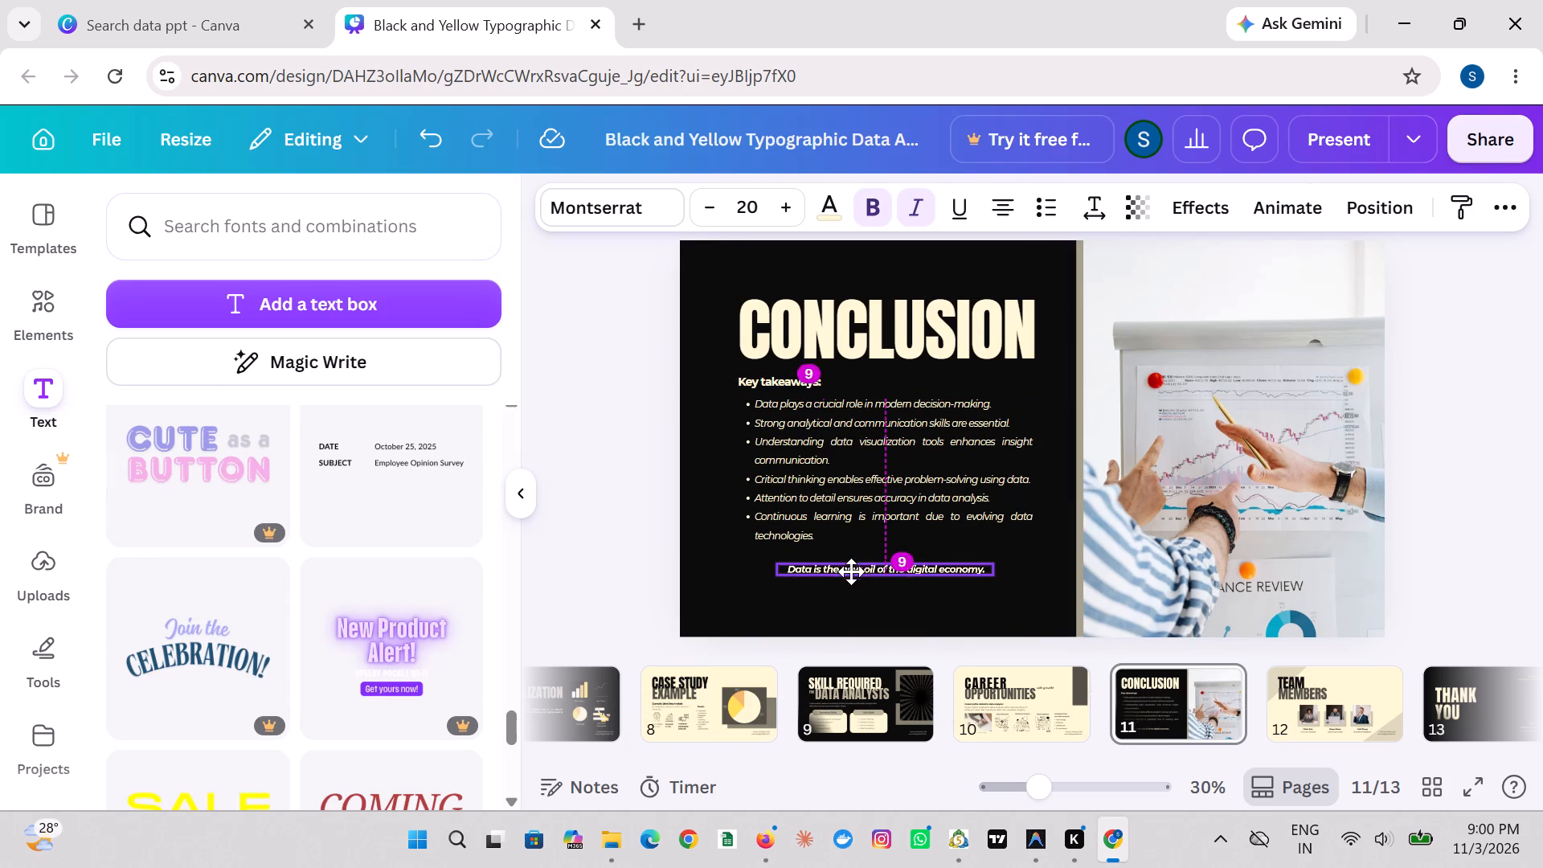
left_click_drag(851, 571, 853, 575)
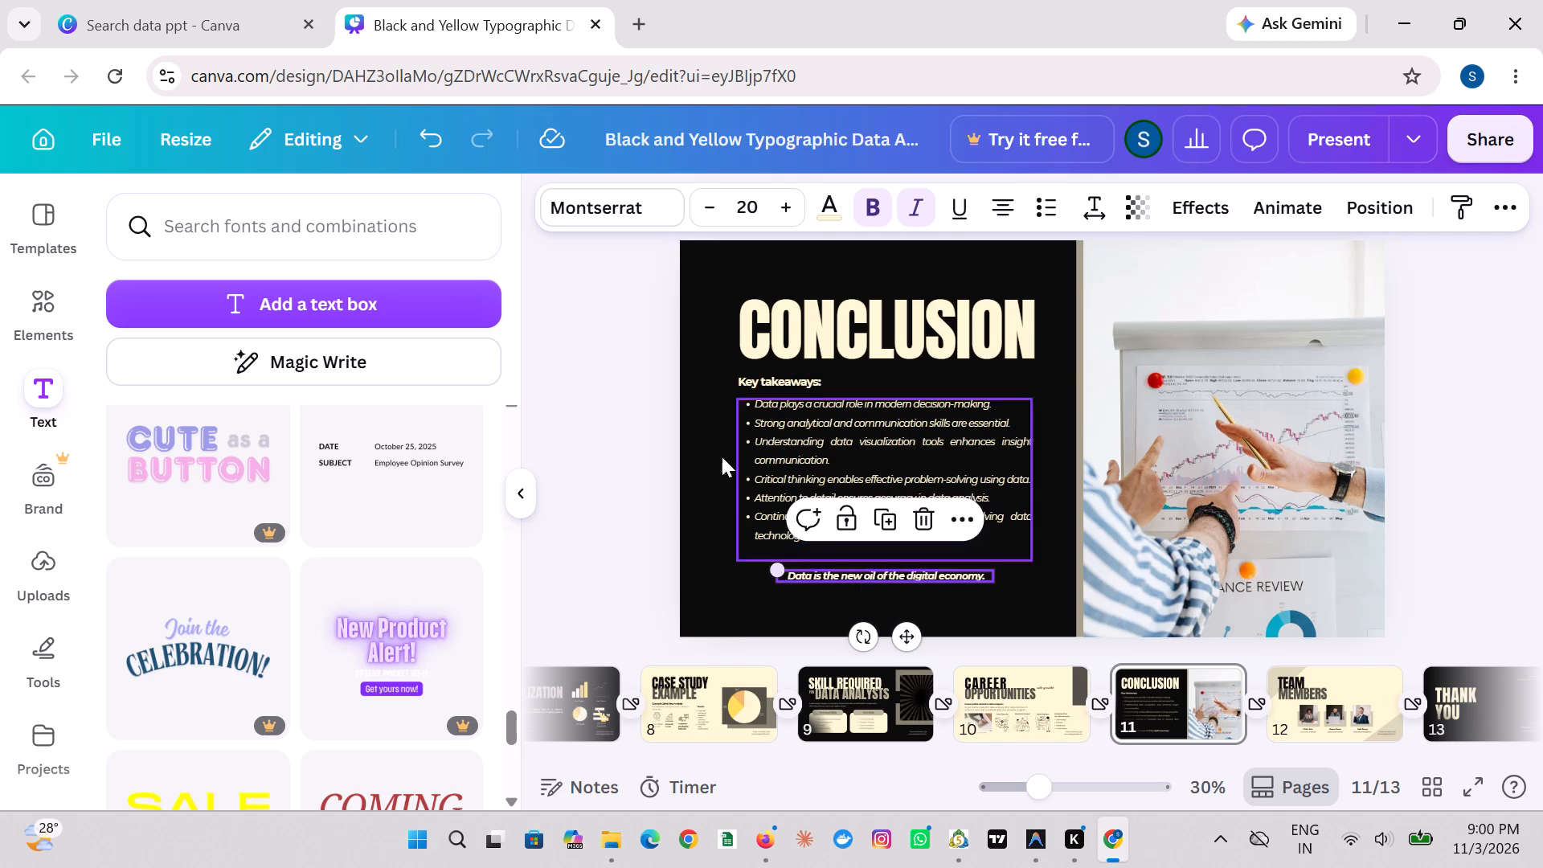
Set the closing quote's letter spacing to 49 and line spacing to 1.09, with its text box anchored at the middle.
left_click(1089, 207)
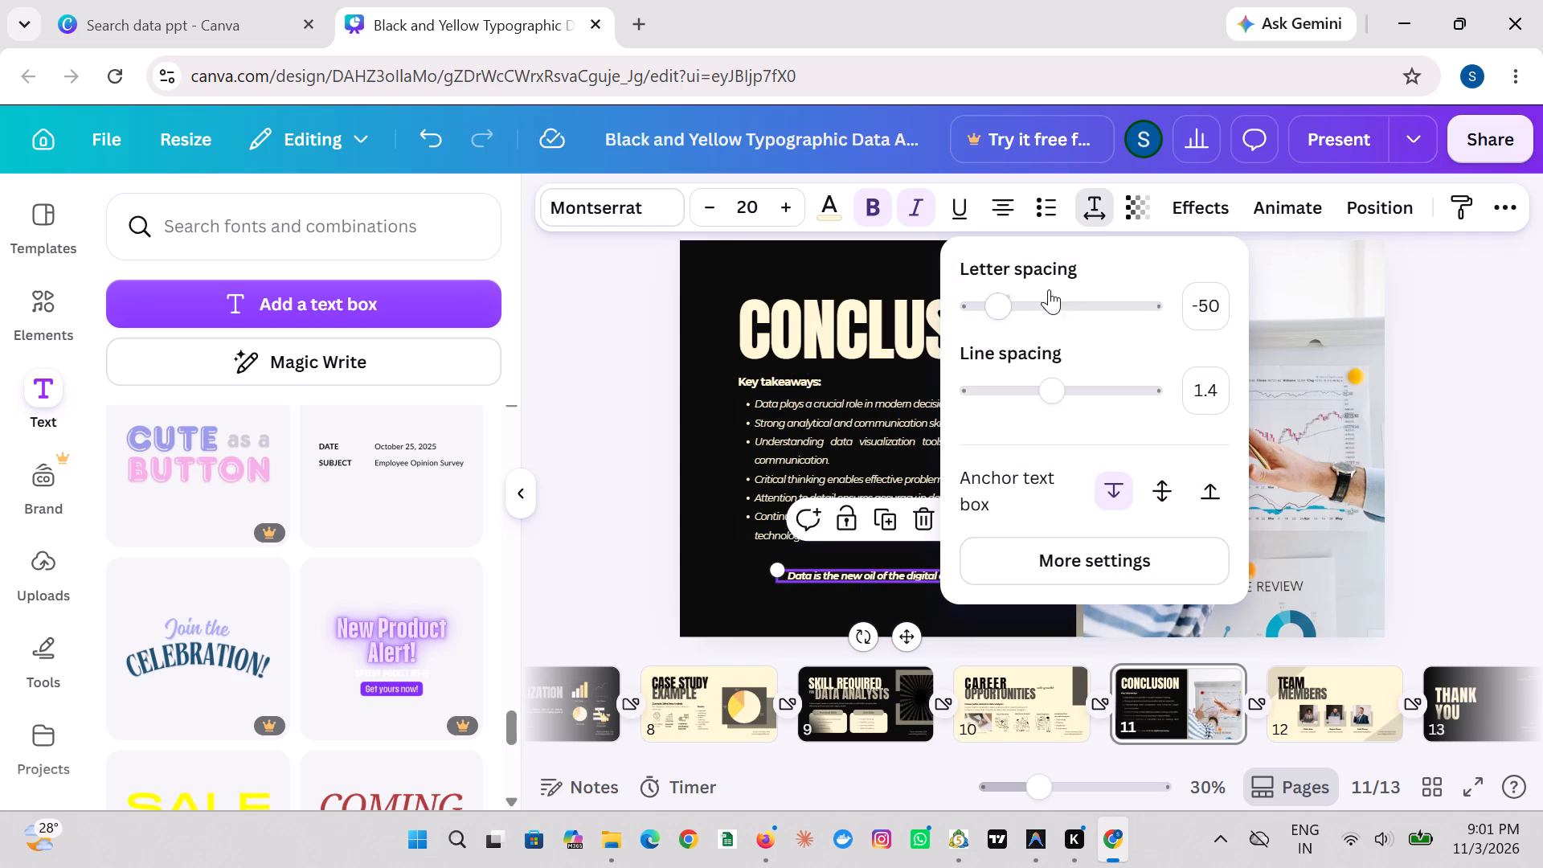
left_click(1015, 301)
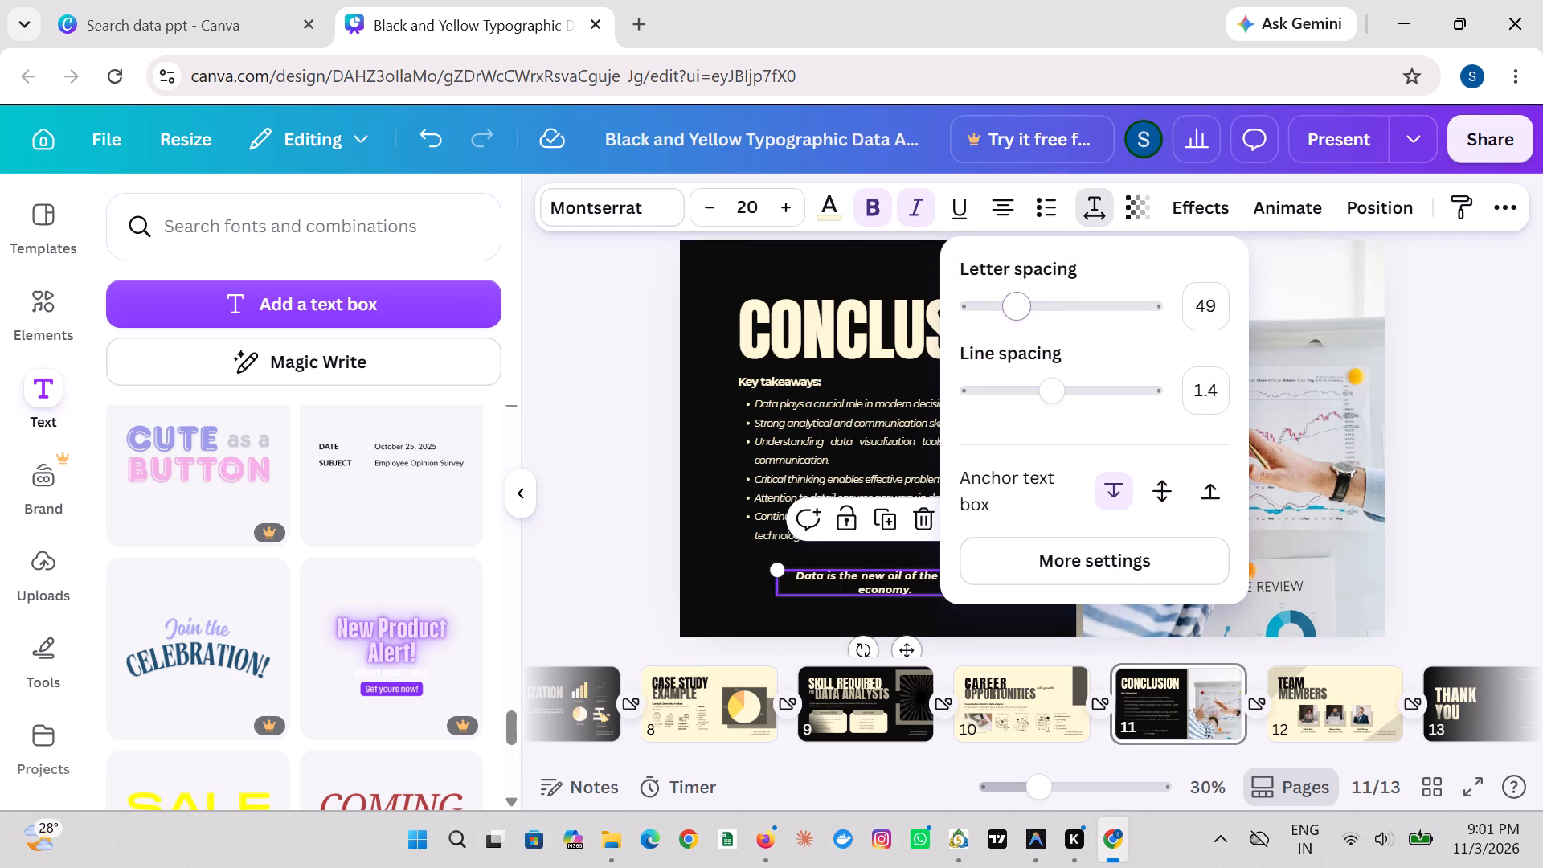
left_click(1010, 315)
left_click_drag(1049, 402, 1037, 407)
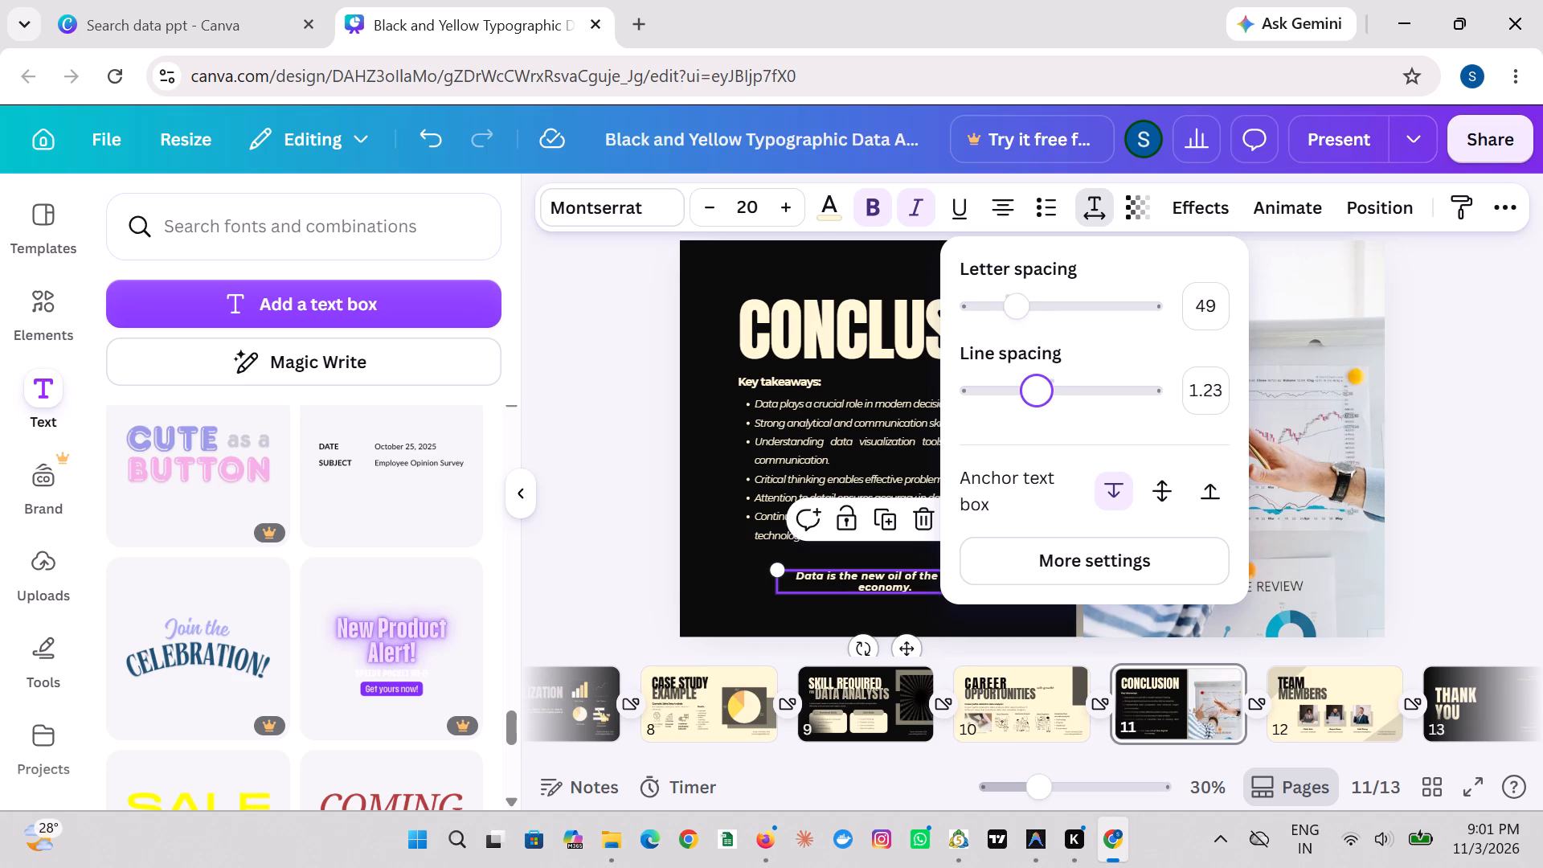
left_click_drag(1037, 407, 1023, 406)
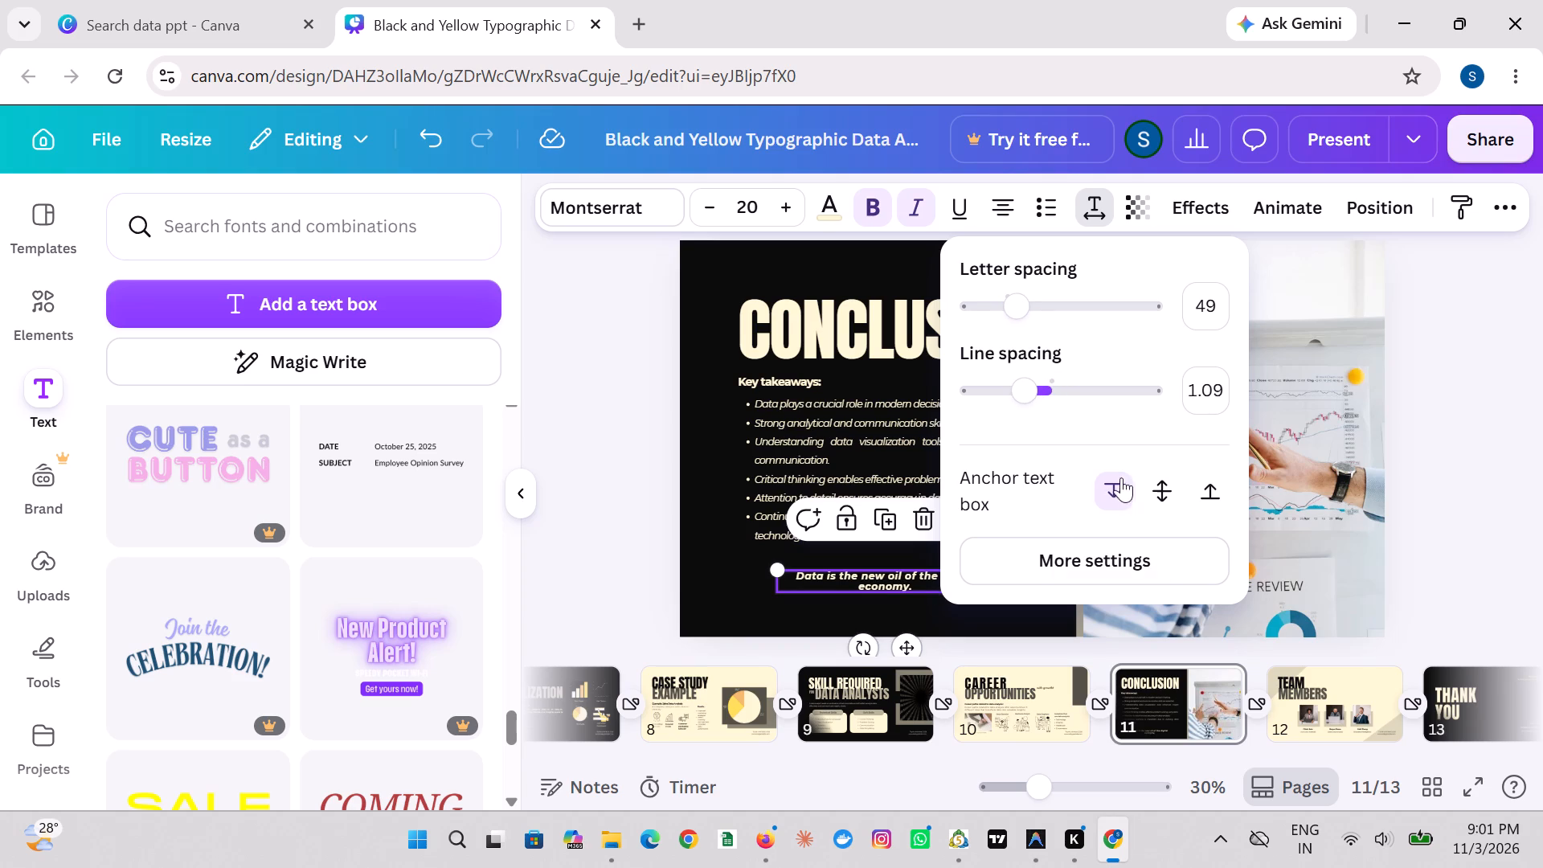
left_click(1151, 483)
Generate a 5 second video from the Conclusion slide's photo using the Smart Image to Video setting.
left_click(1312, 369)
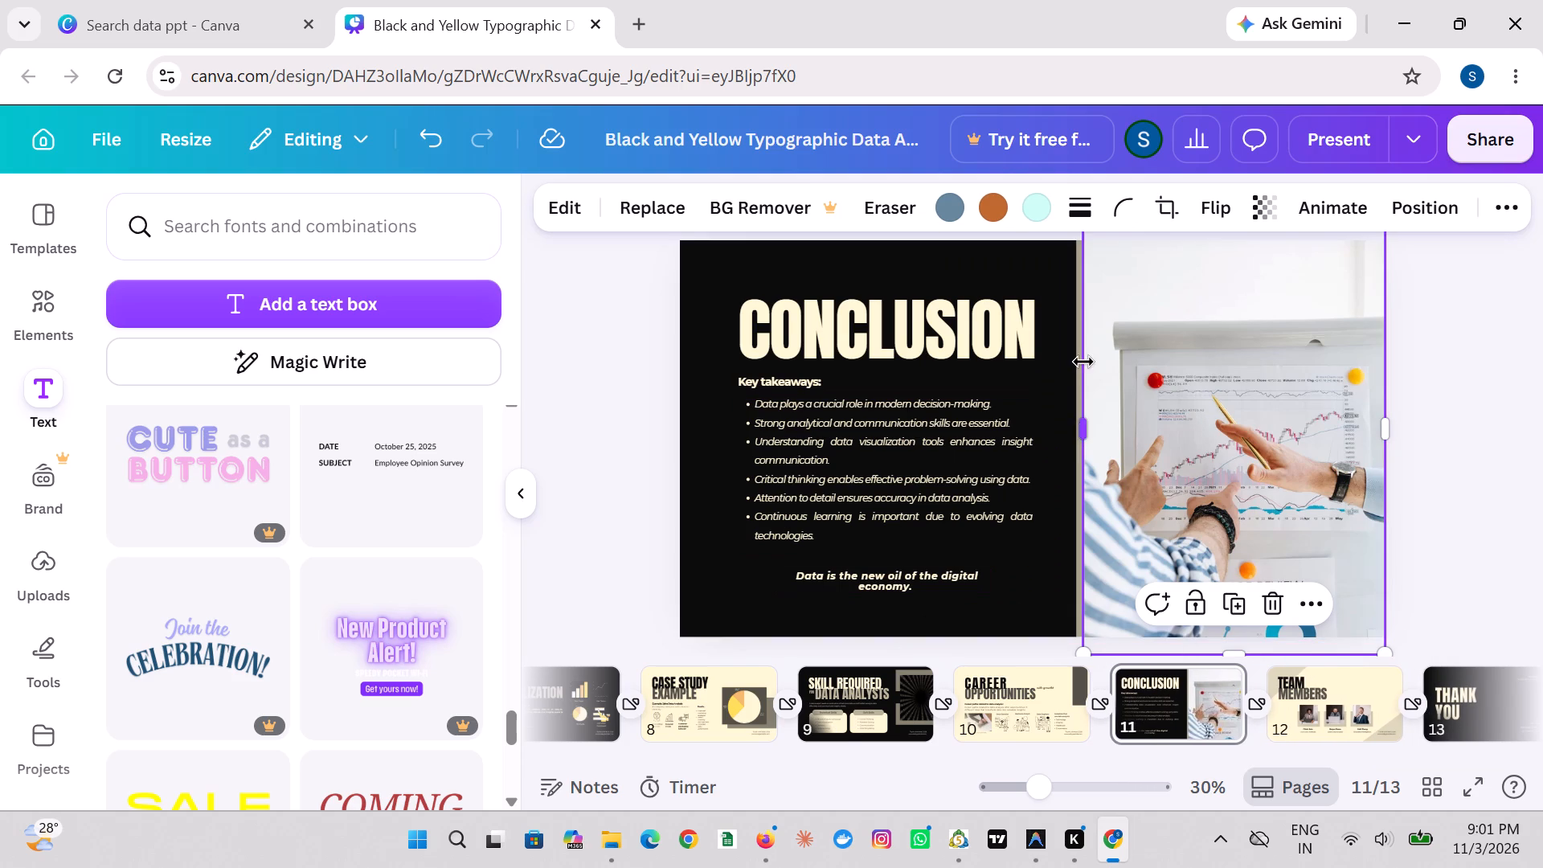
left_click(1313, 215)
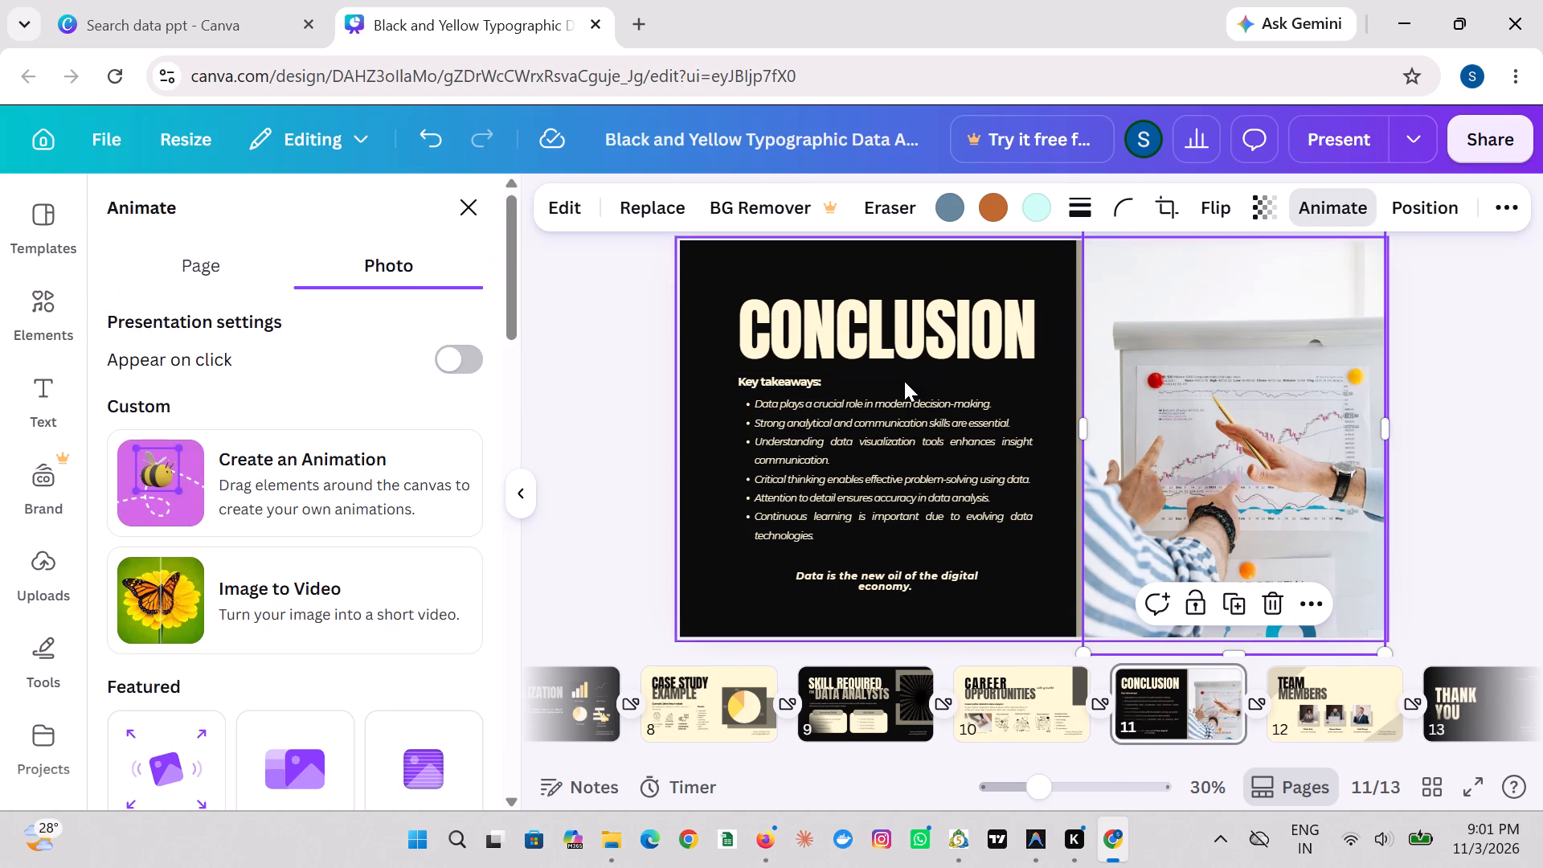
left_click(340, 572)
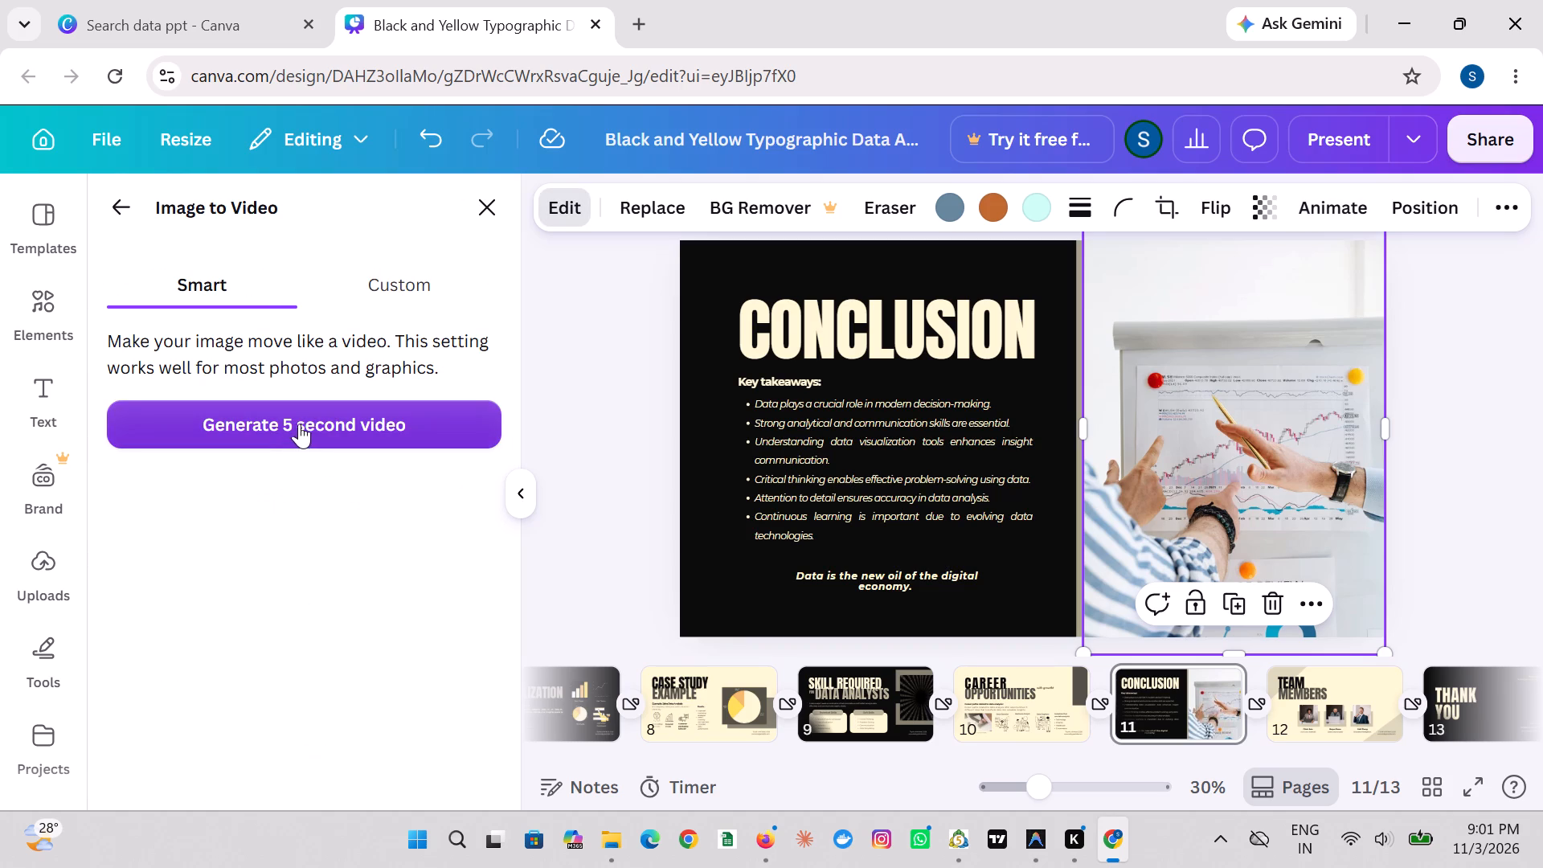
left_click(294, 436)
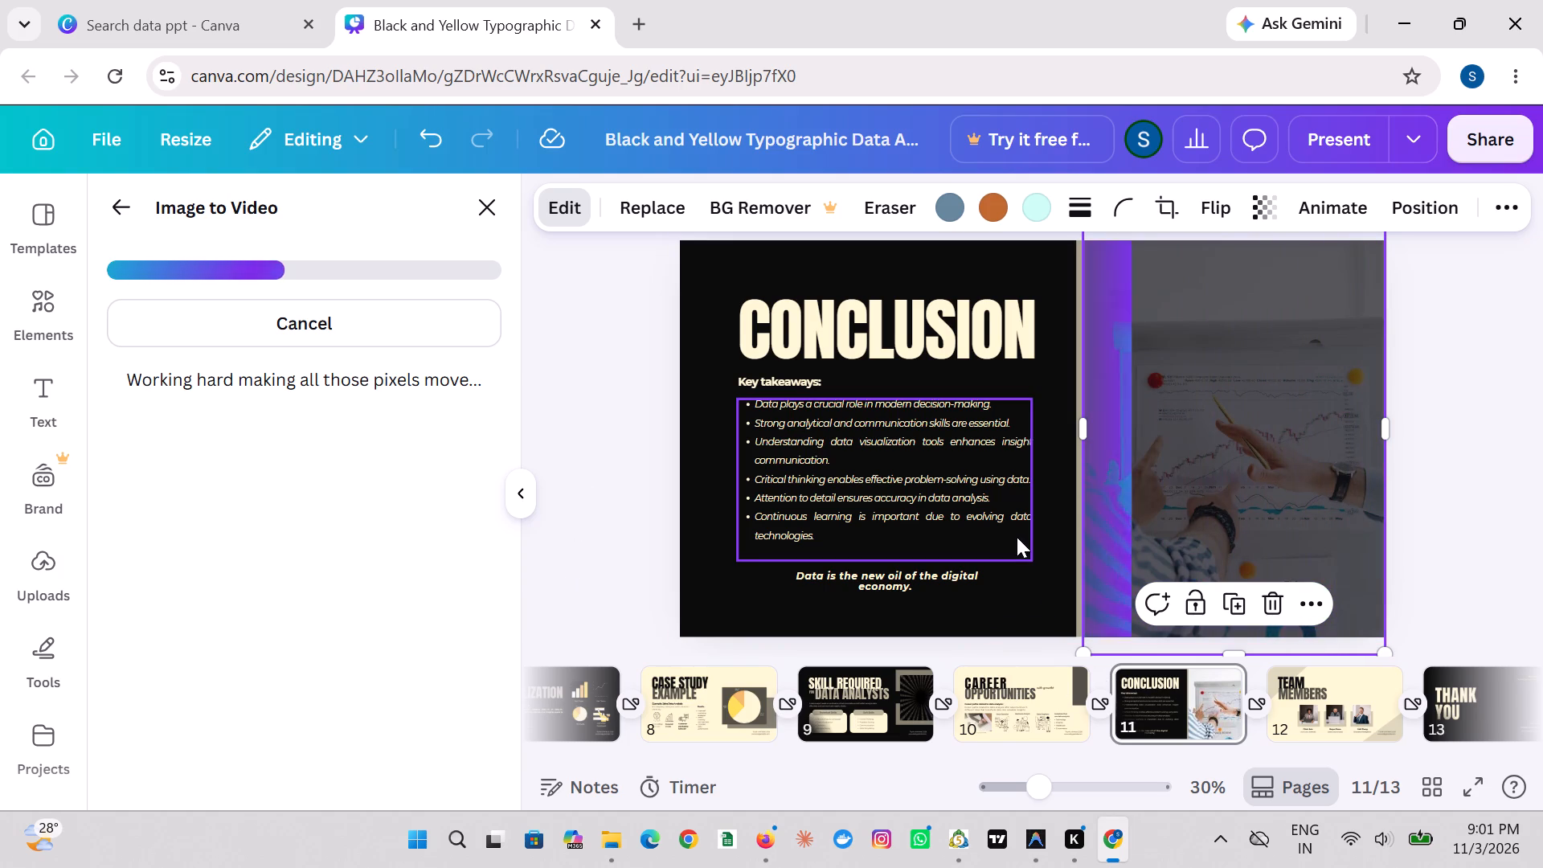
Apply the Neon text effect to the Key takeaways bullet list on the Conclusion slide and skip the Image to Video survey.
left_click(997, 515)
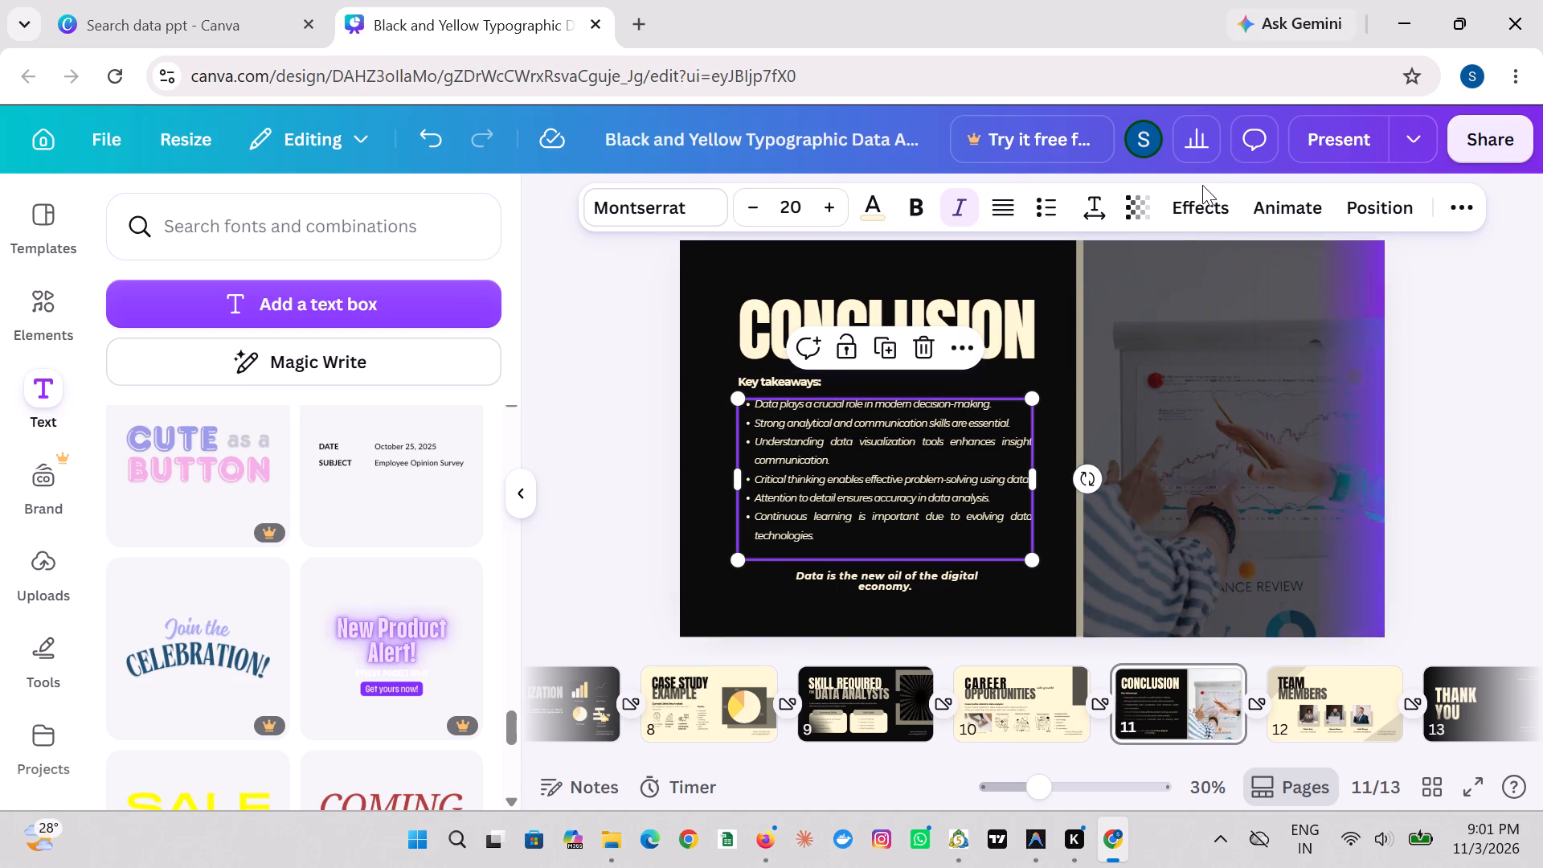
left_click(1200, 207)
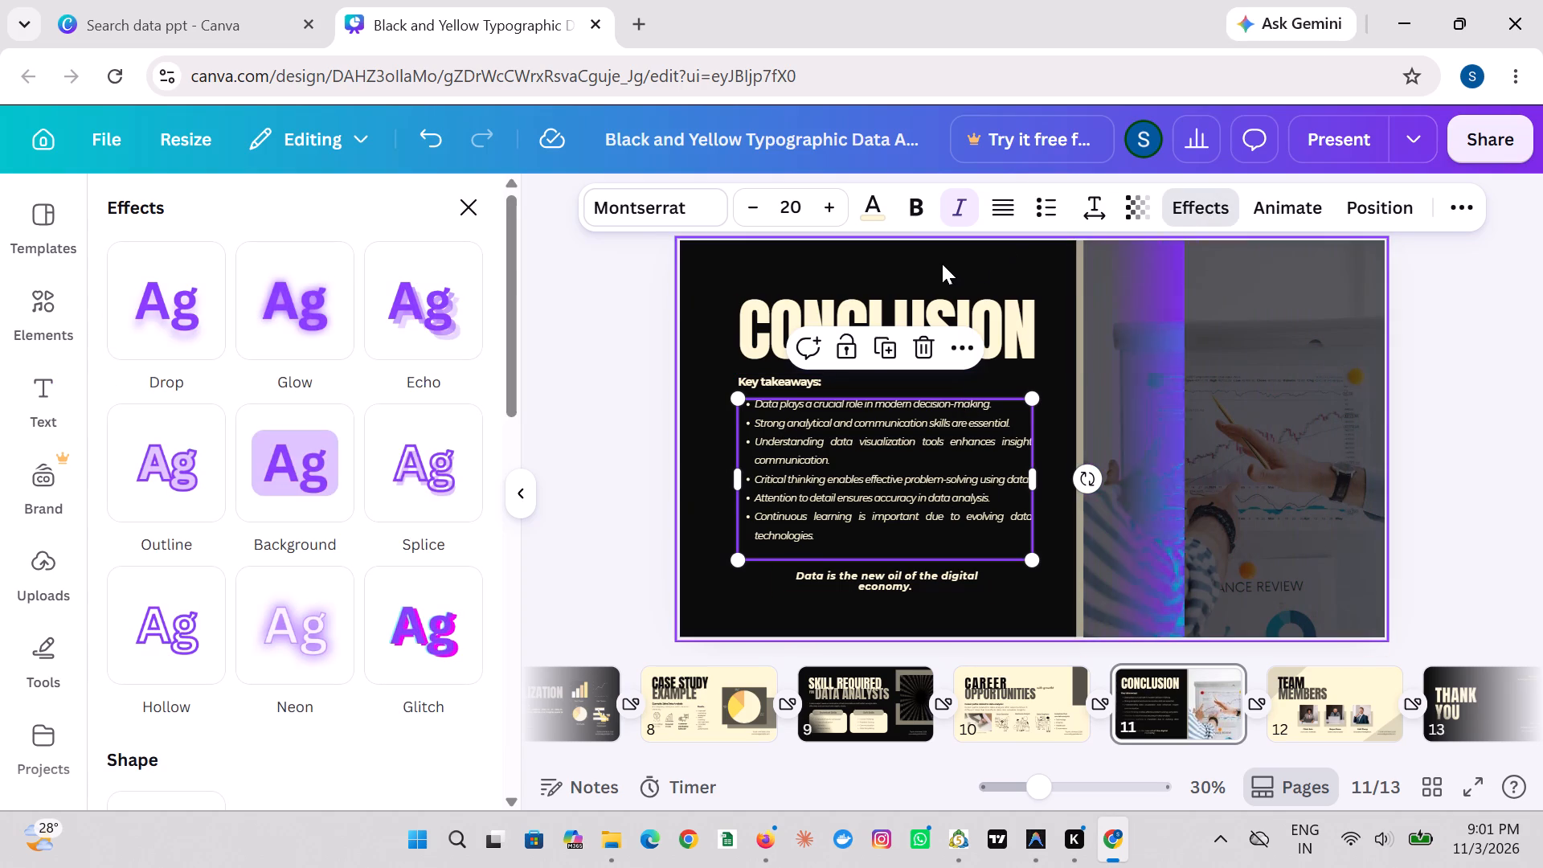
left_click(280, 320)
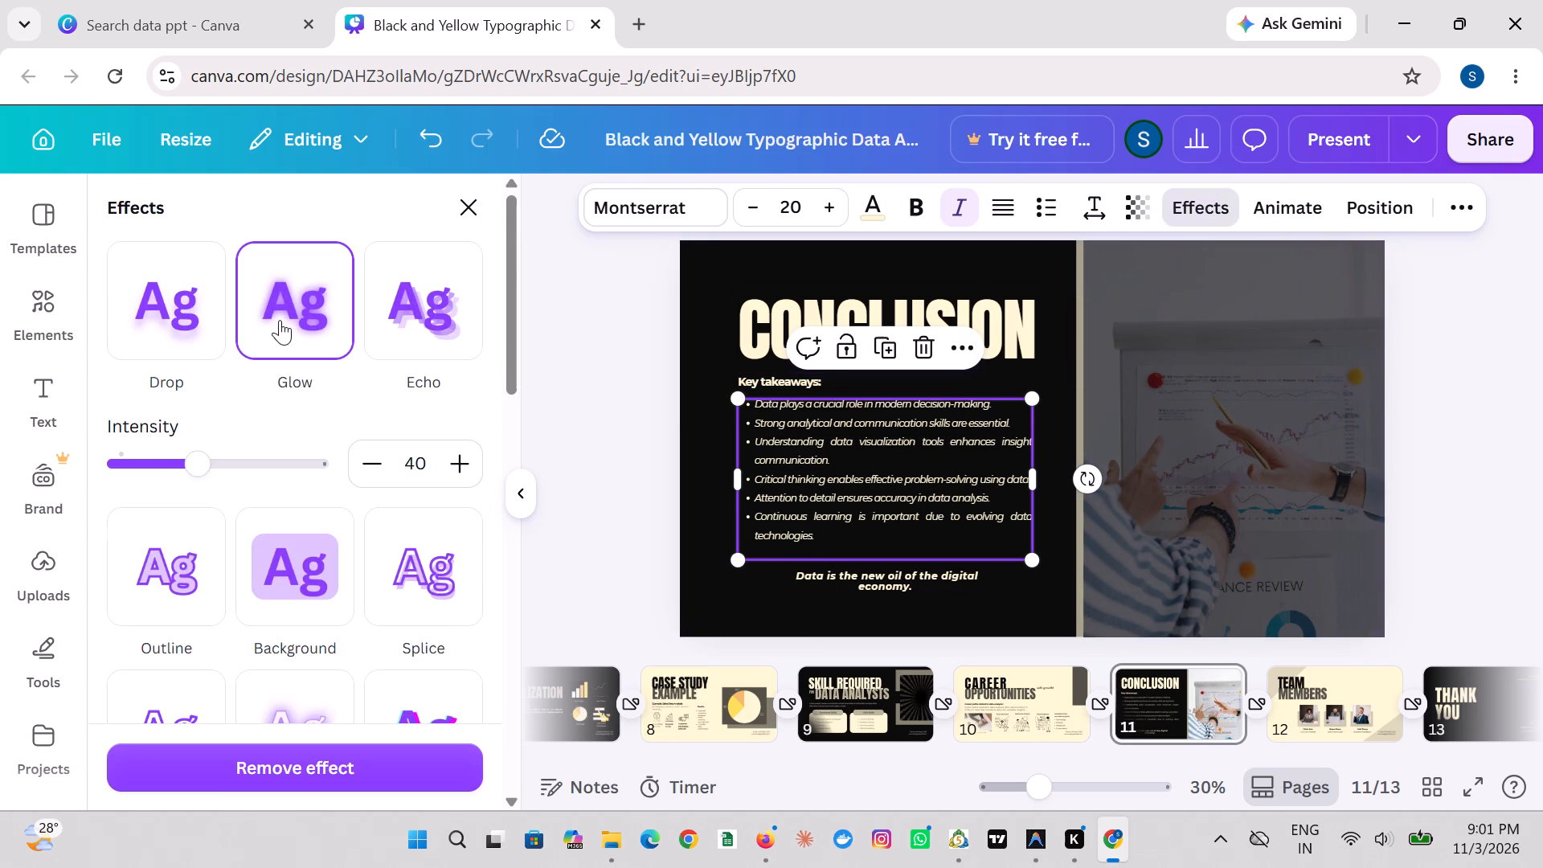
scroll(343, 613, "down", 1)
left_click(328, 608)
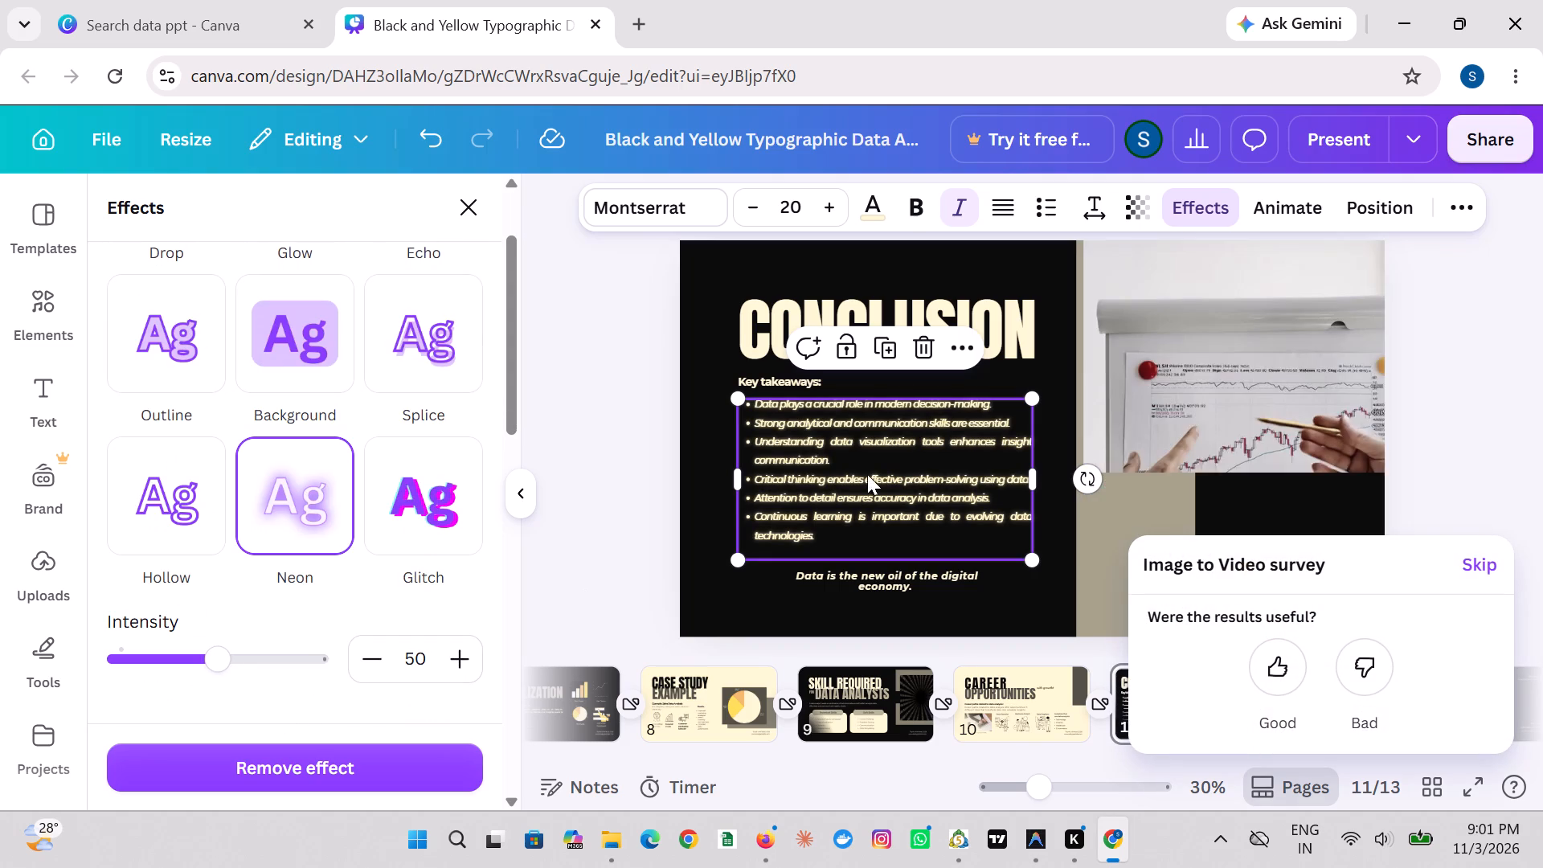
left_click(1480, 559)
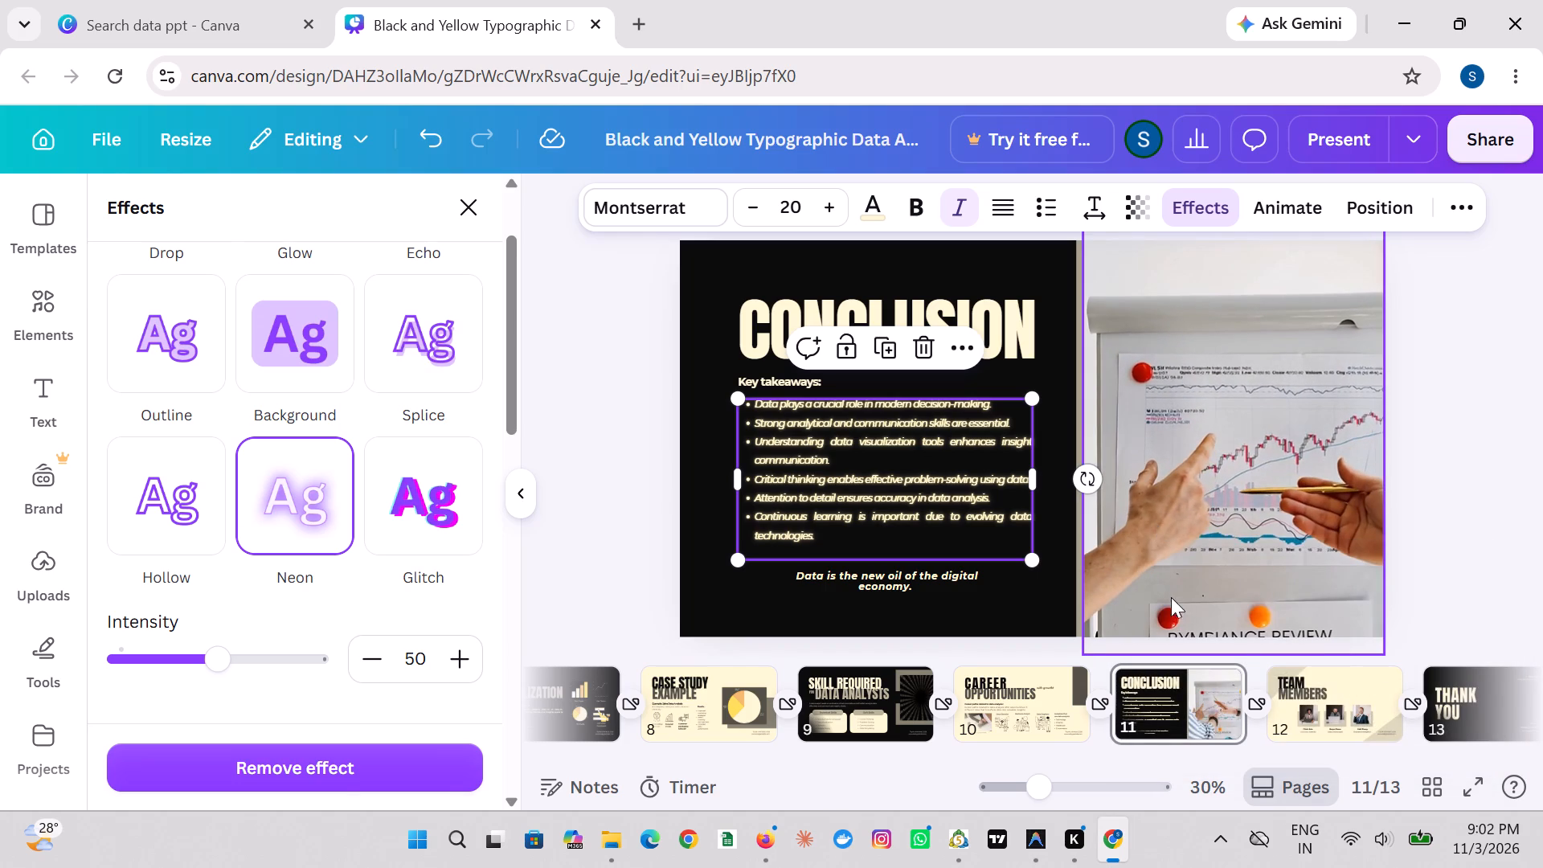
Apply the Blur animation to the video on the Conclusion slide.
left_click(1161, 479)
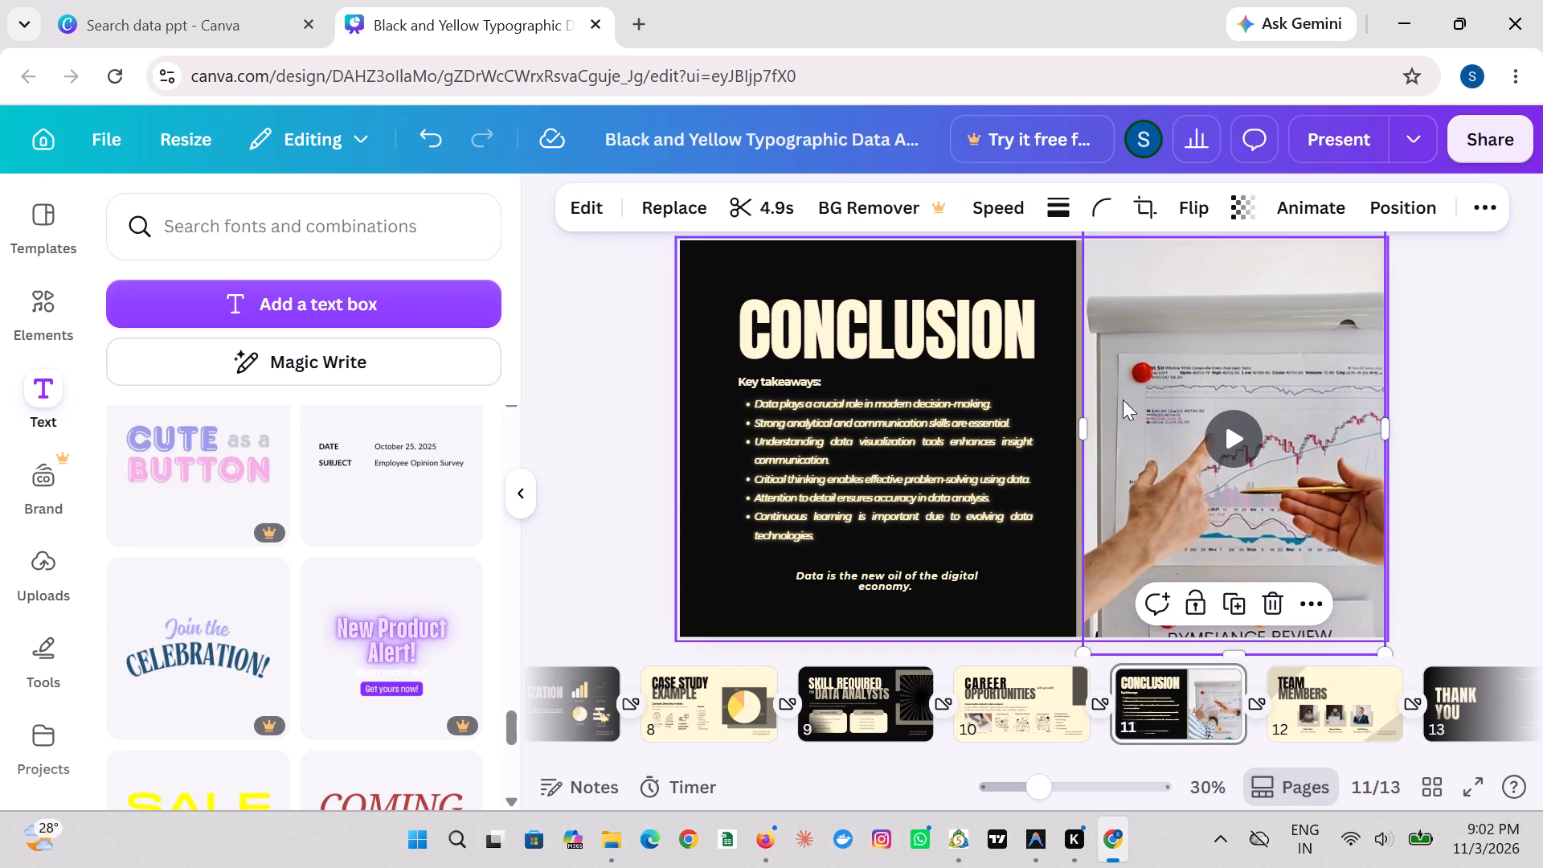
left_click(1317, 214)
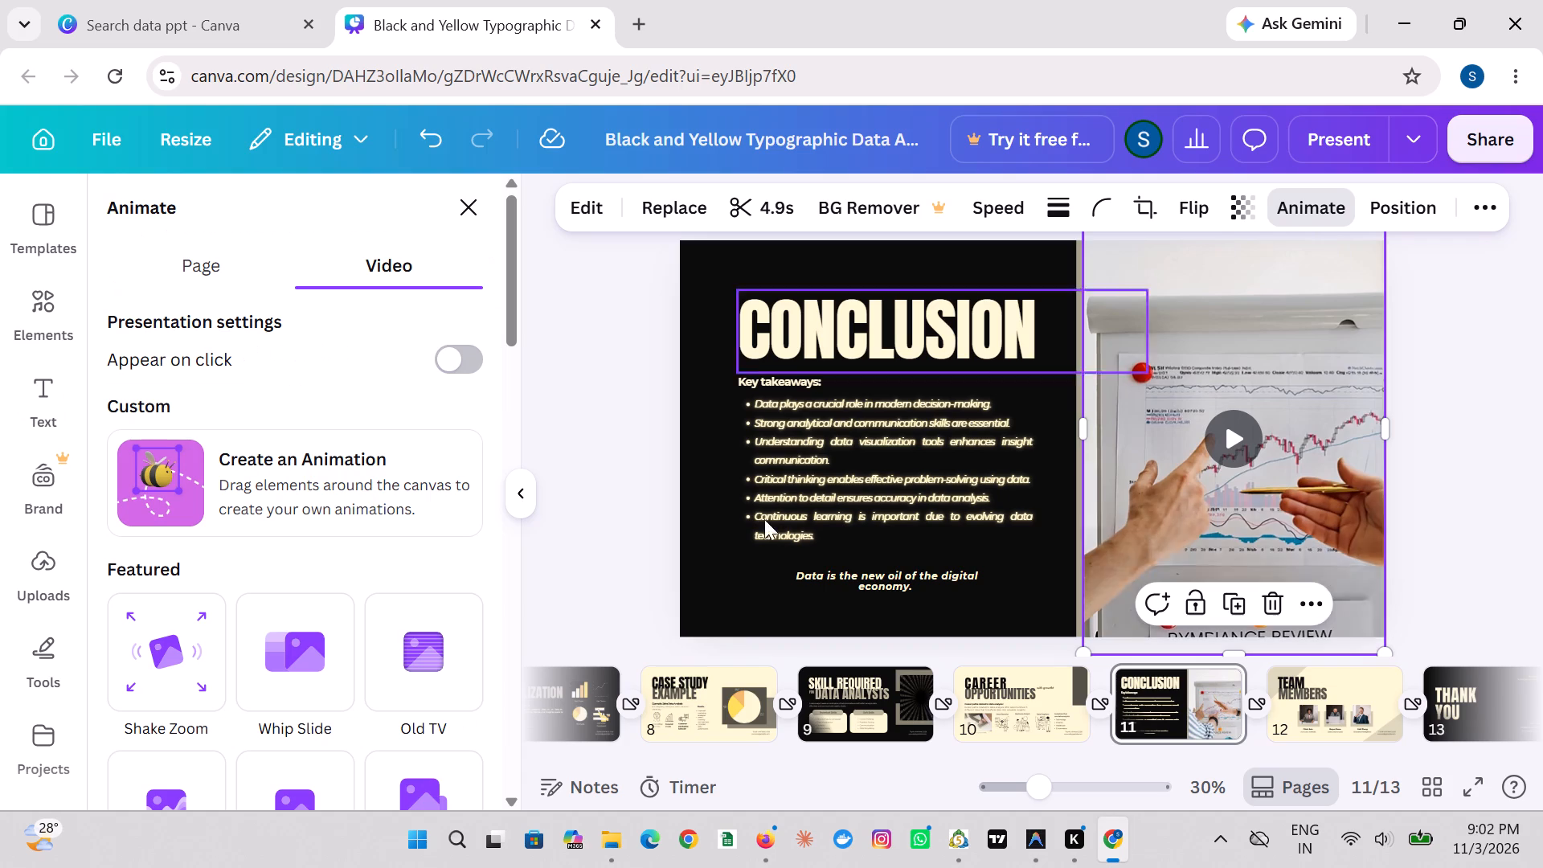
scroll(379, 676, "down", 1)
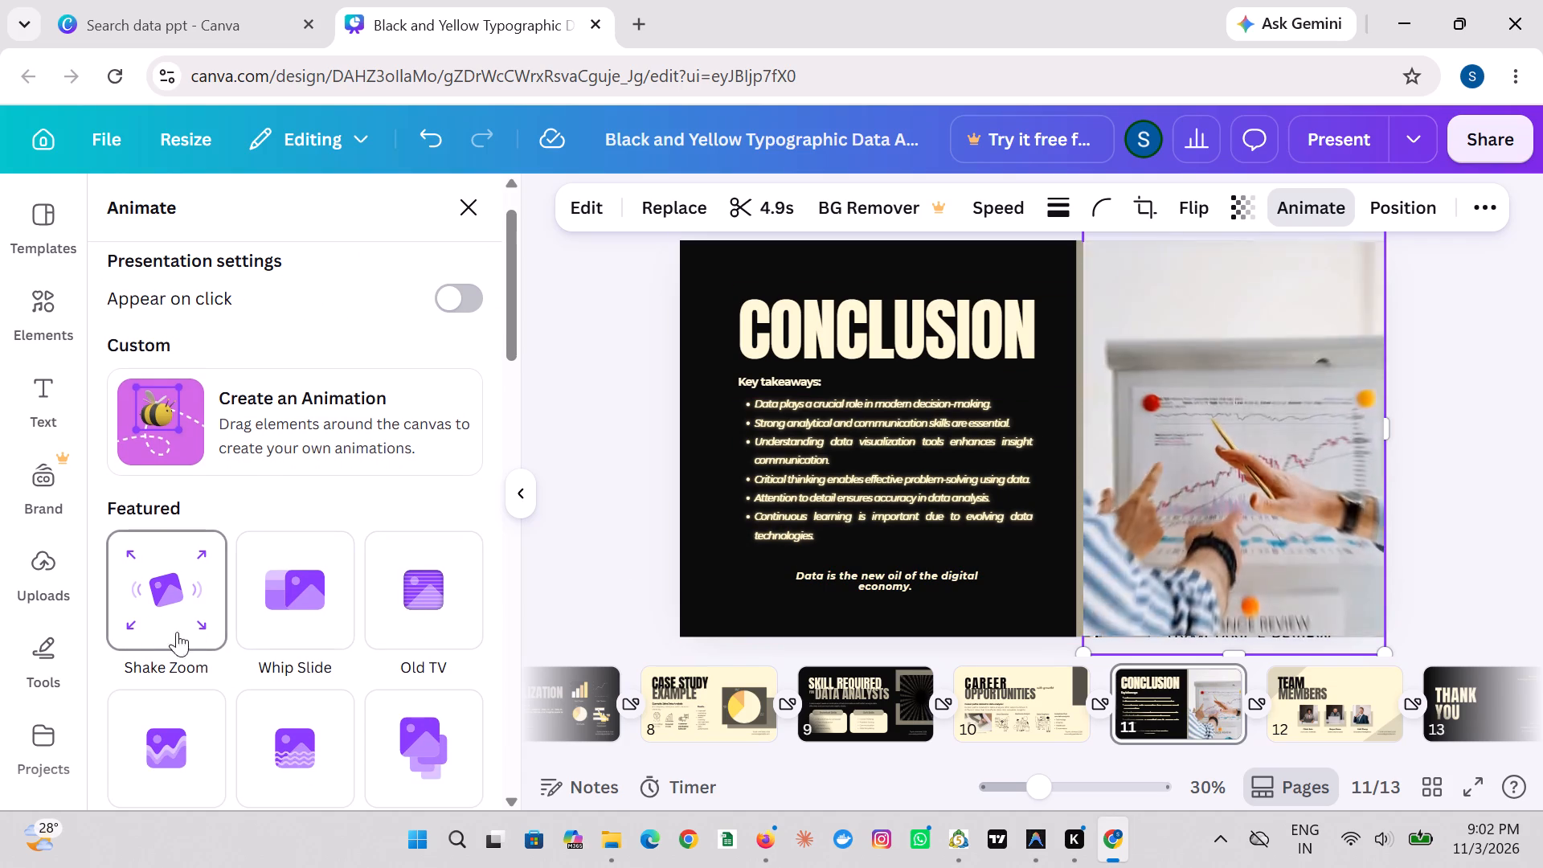
scroll(260, 663, "down", 1)
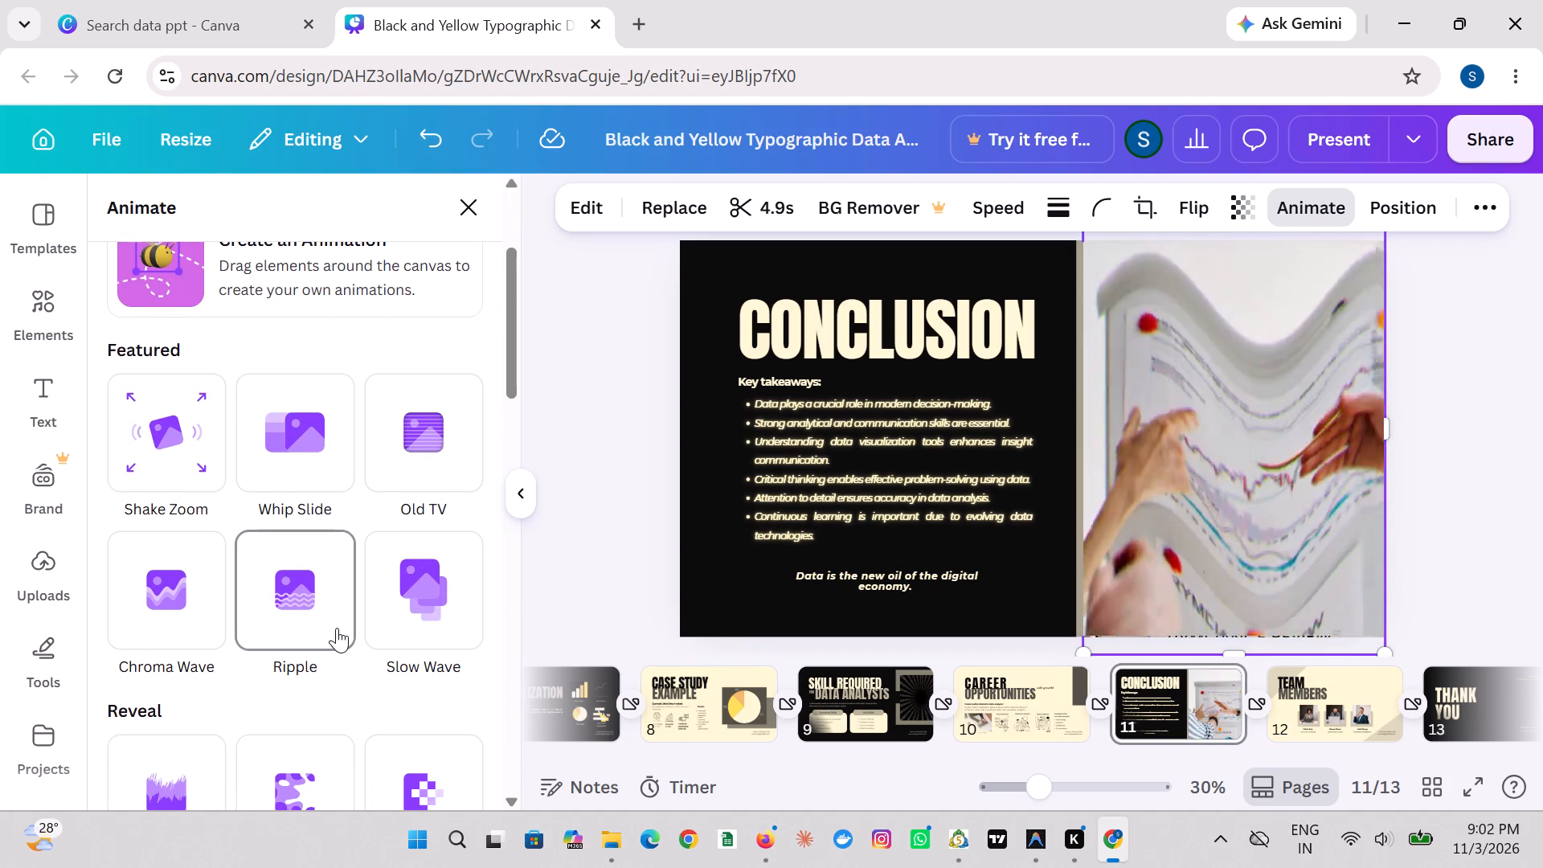
scroll(439, 604, "left", 1)
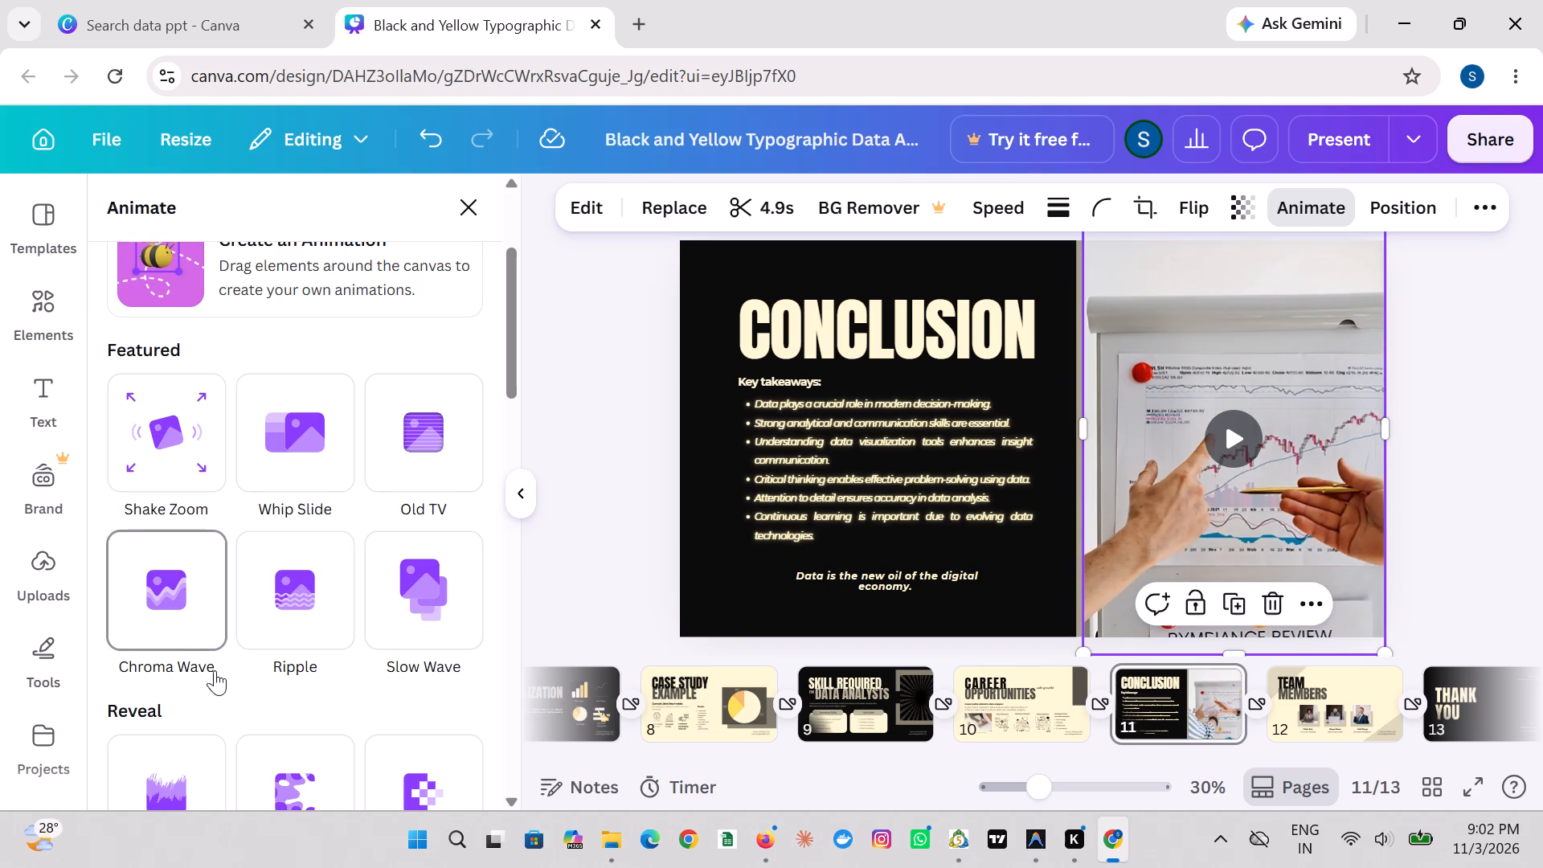
scroll(218, 680, "down", 2)
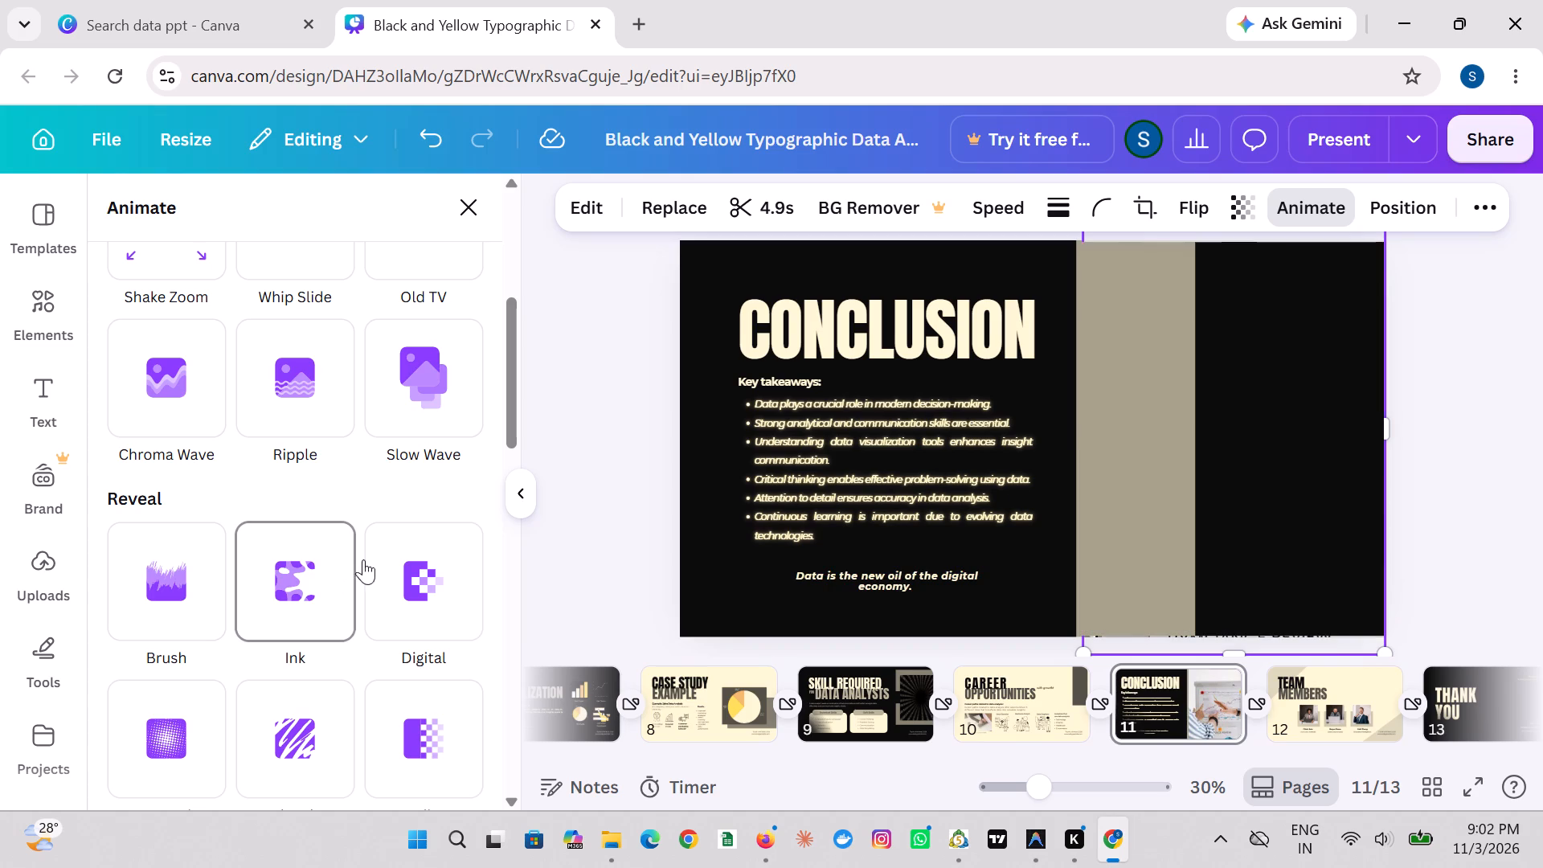
scroll(436, 643, "down", 1)
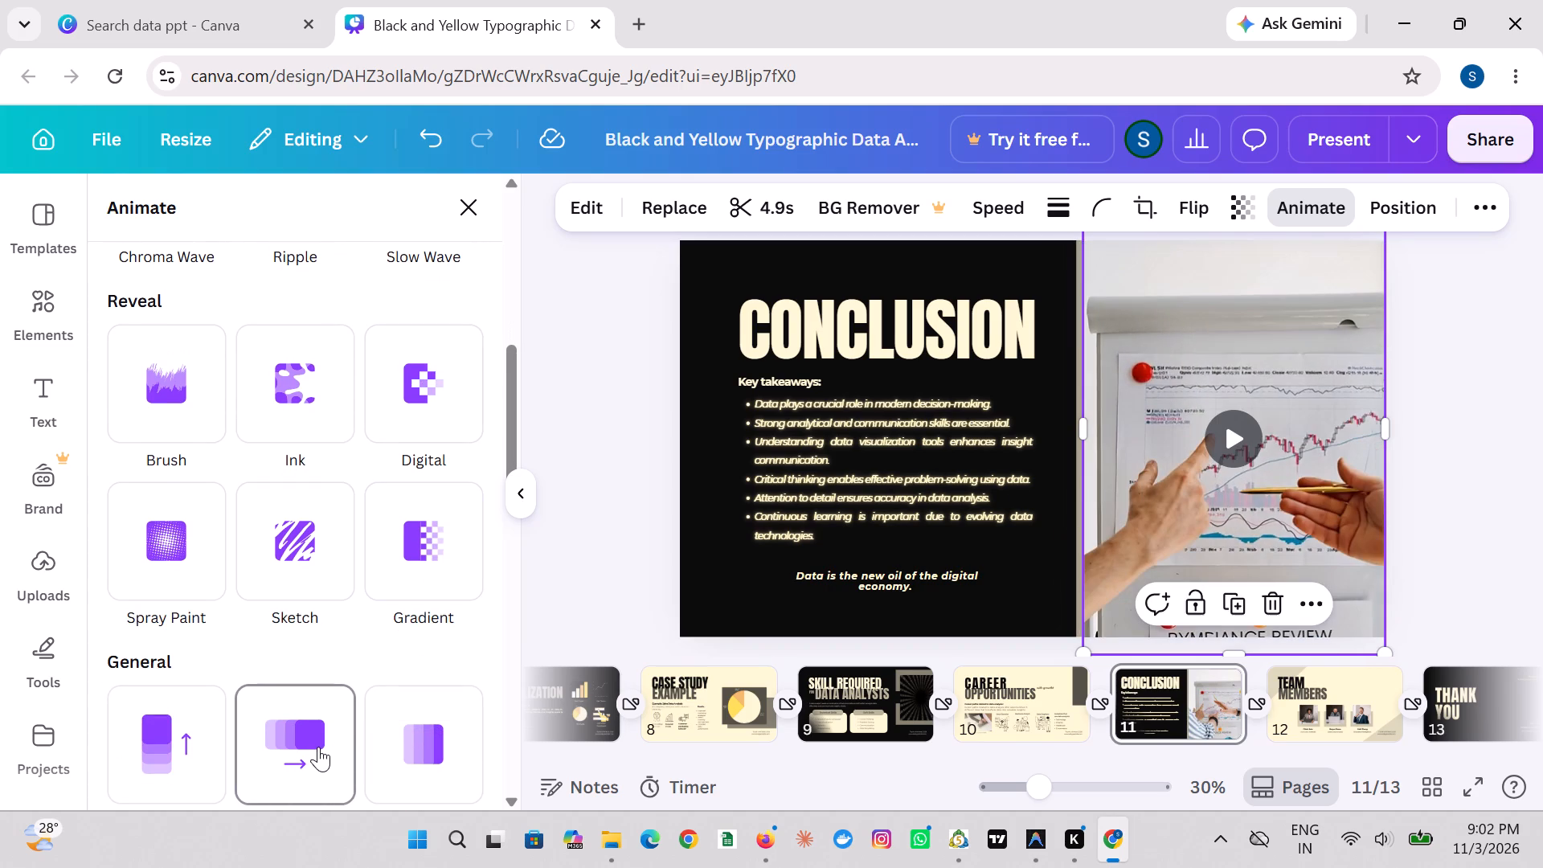
scroll(412, 746, "down", 2)
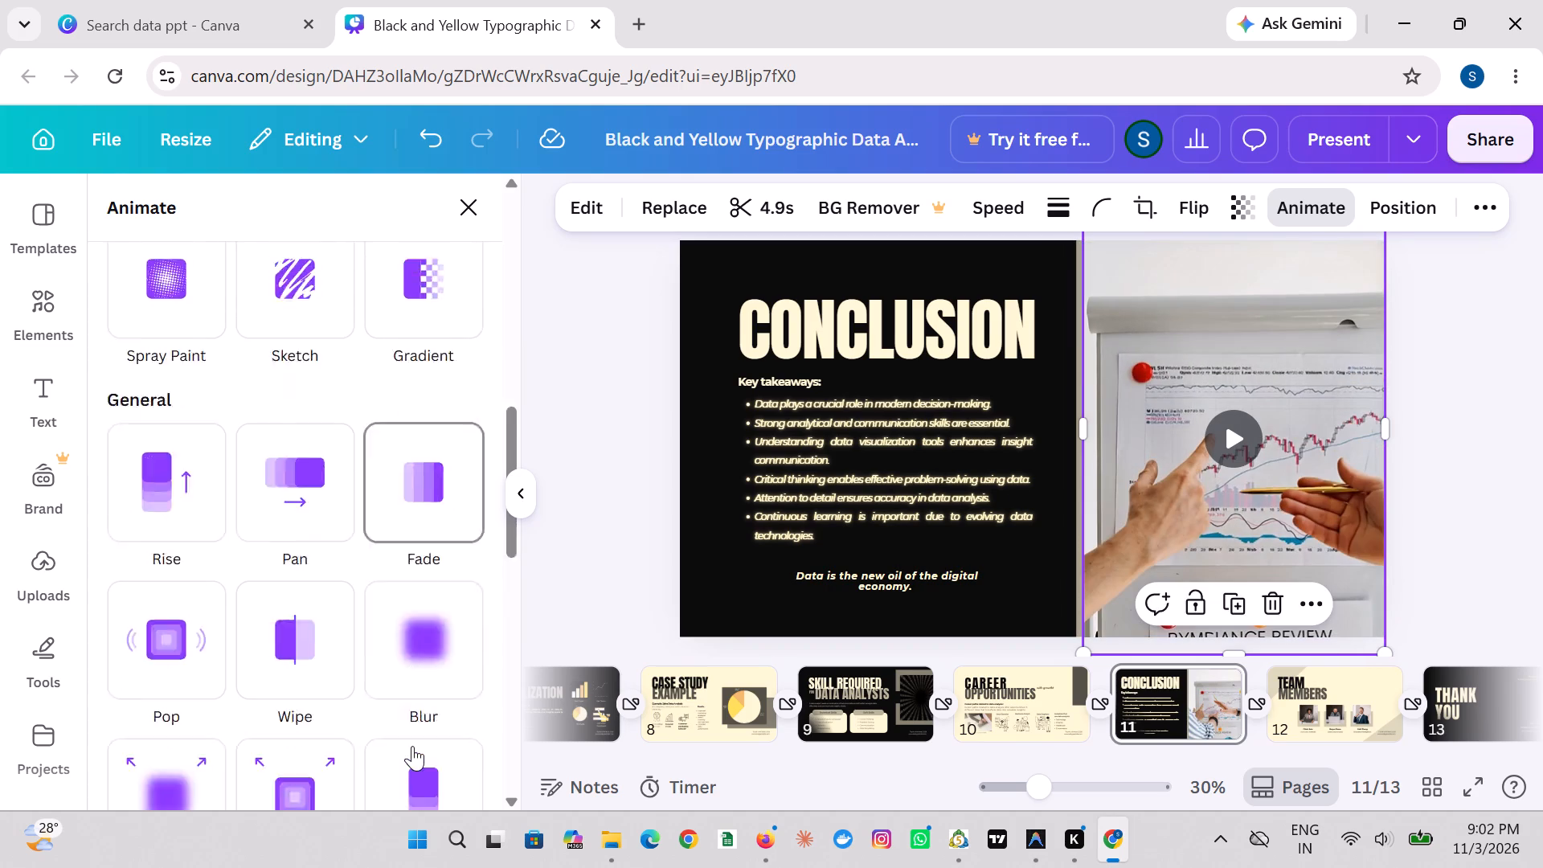
scroll(412, 746, "down", 2)
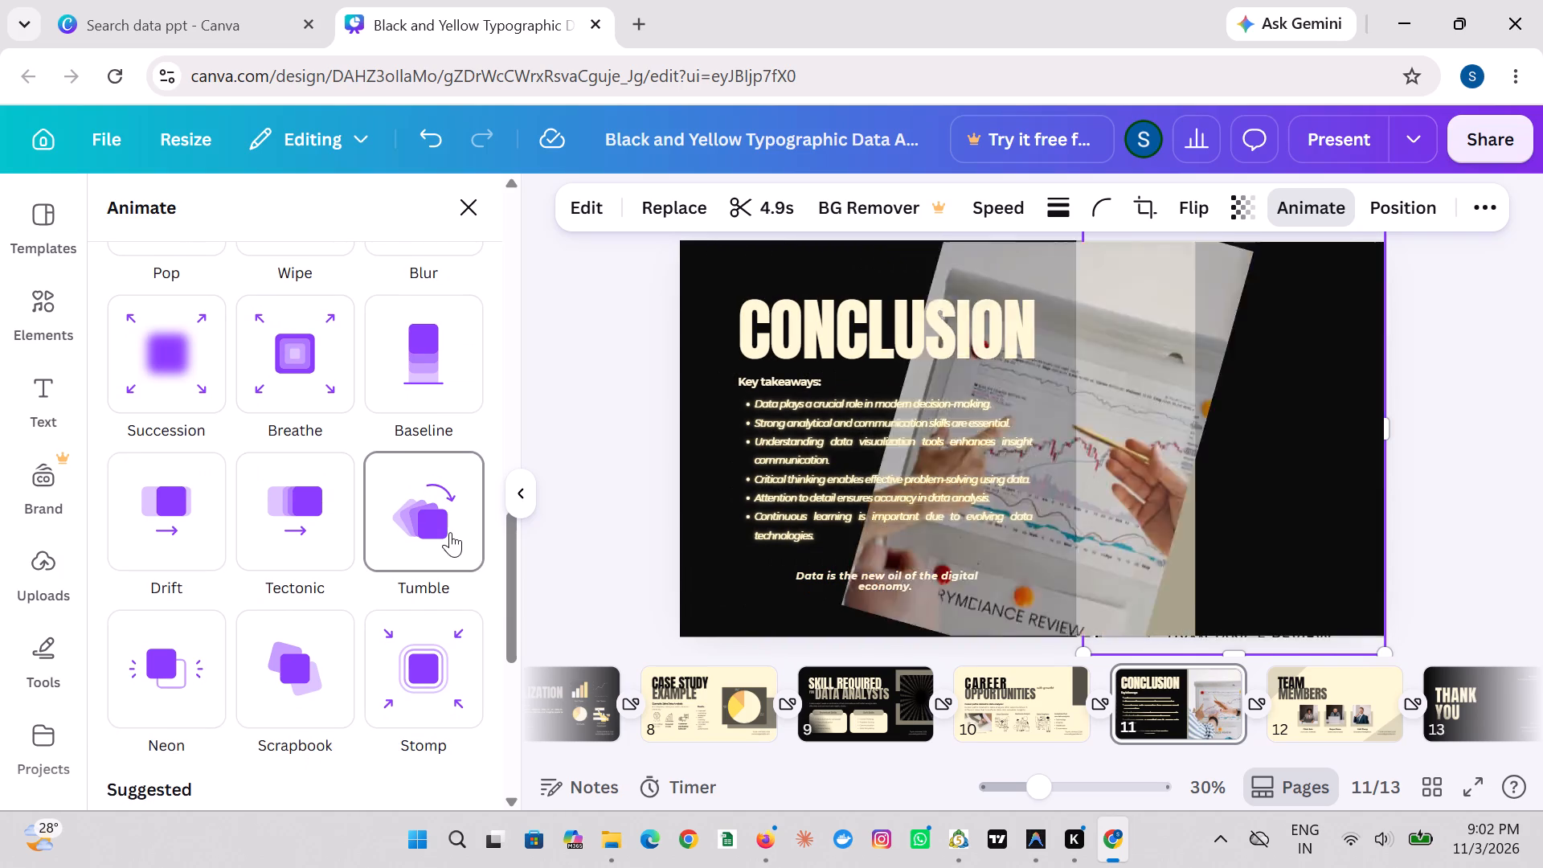
scroll(446, 538, "up", 1)
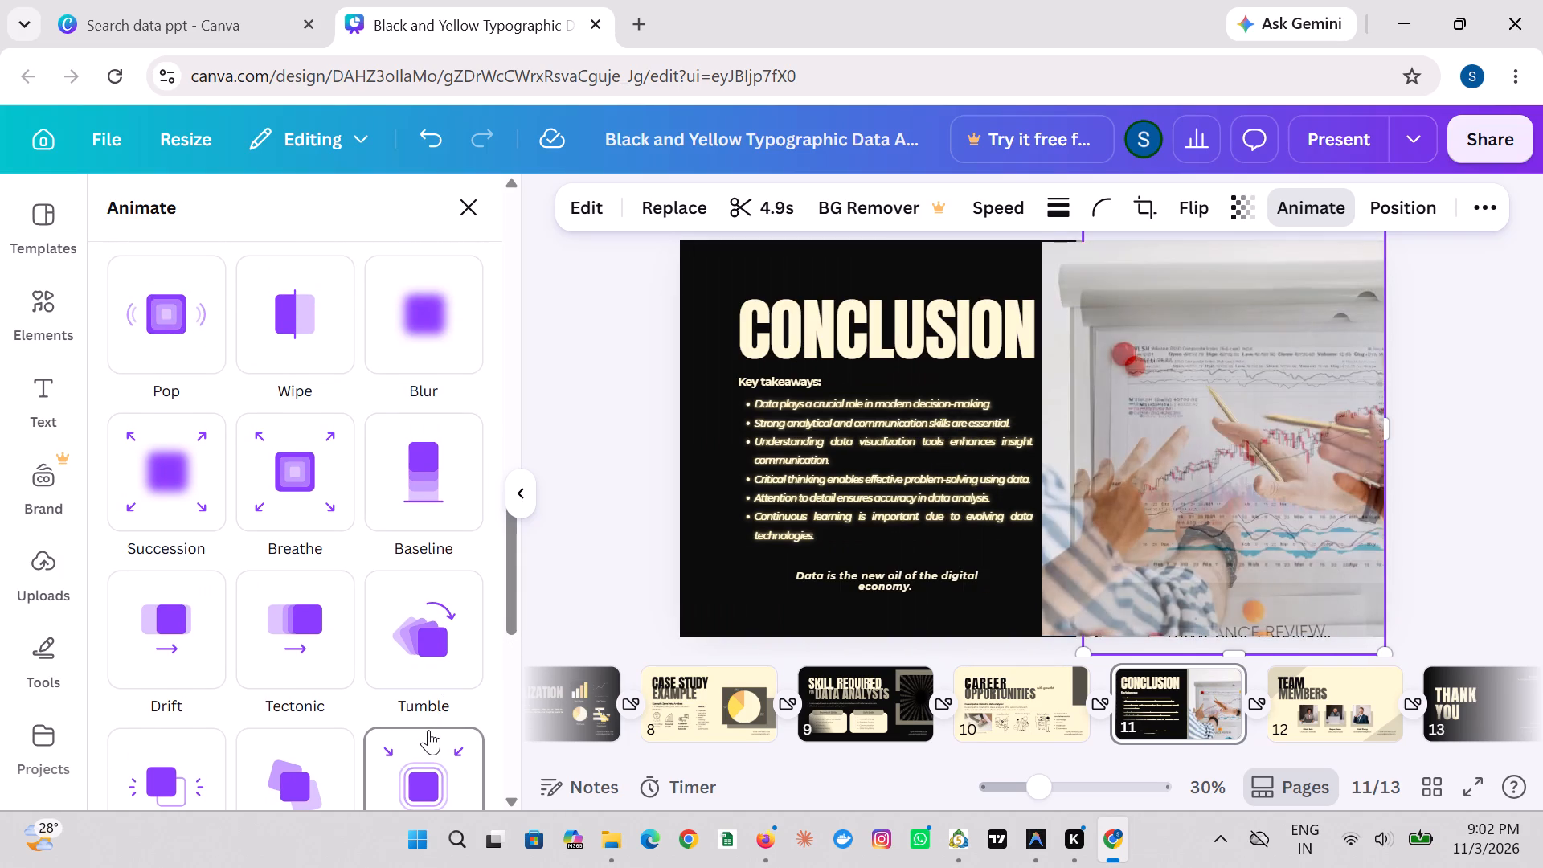
scroll(411, 522, "up", 2)
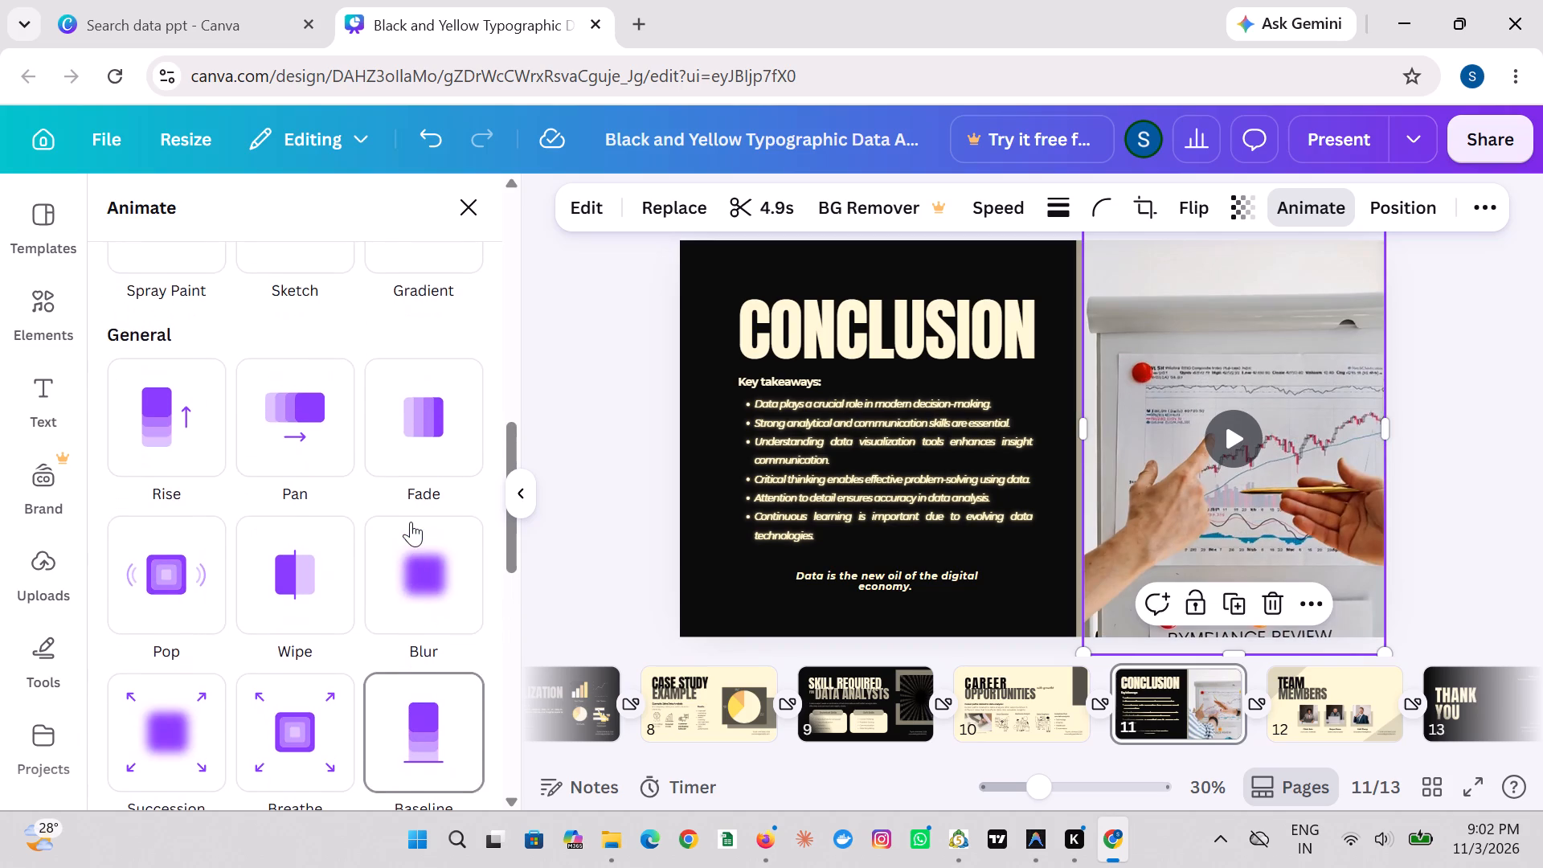
left_click(415, 530)
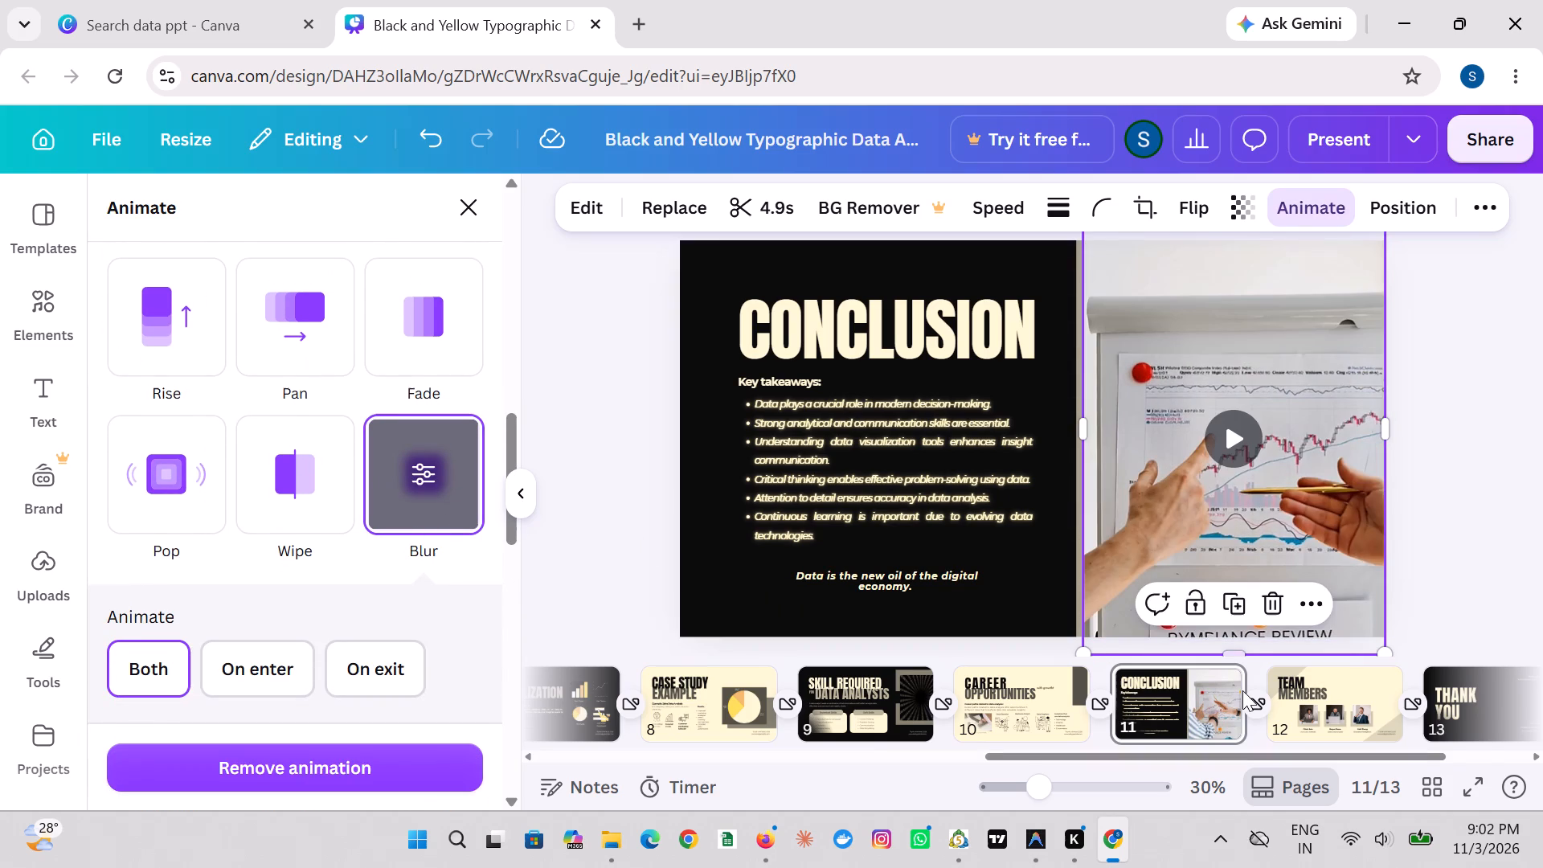
Examine the Team Members slide's layers, both all and overlapping, including the beige rectangles behind the portraits.
scroll(1242, 690, "left", 1)
left_click(1201, 692)
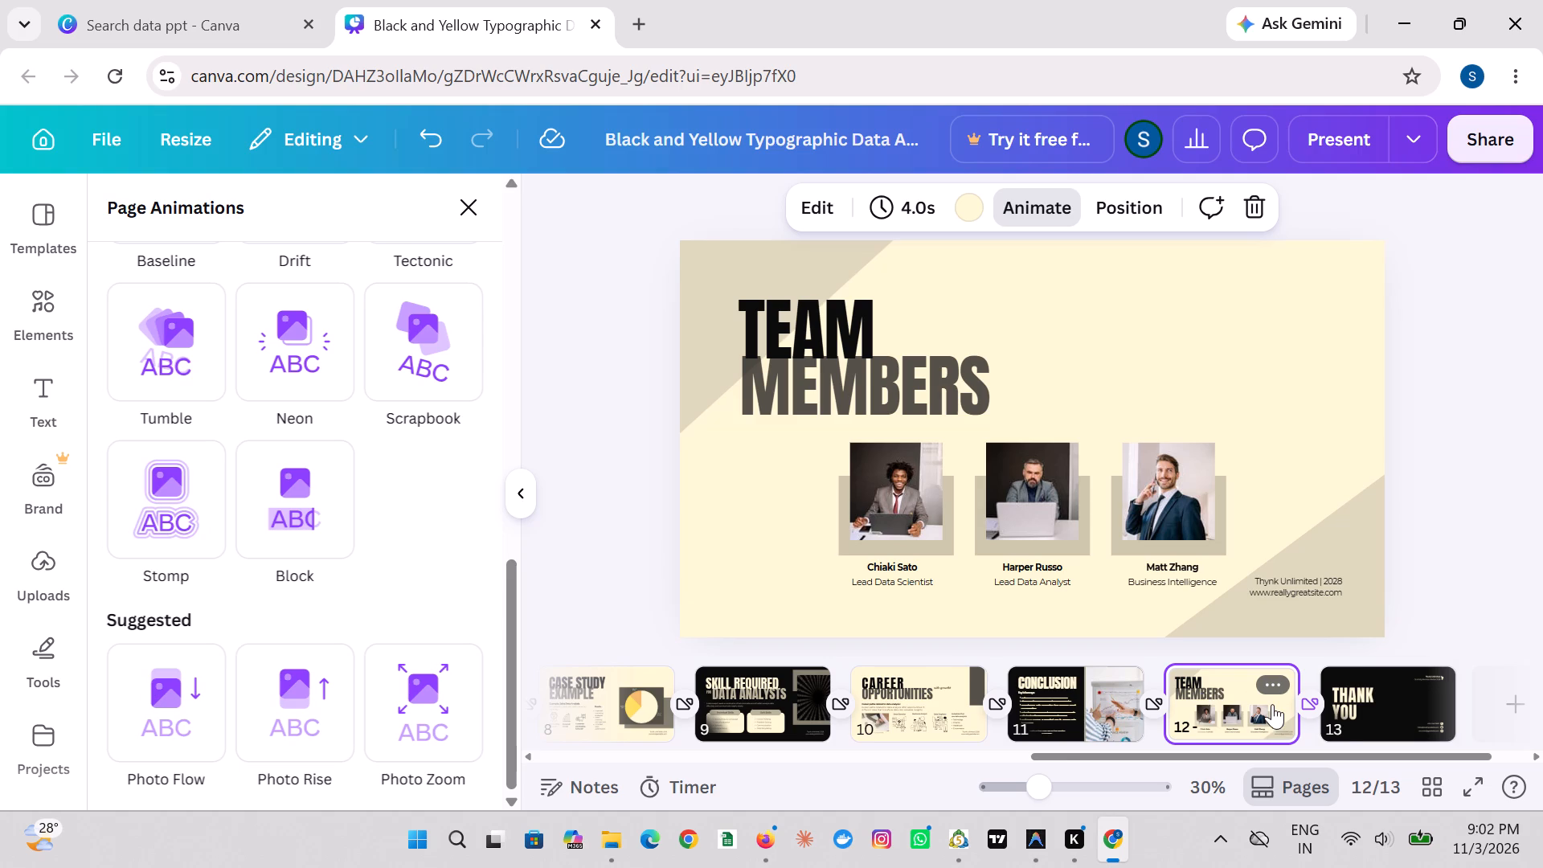
scroll(1272, 704, "left", 1)
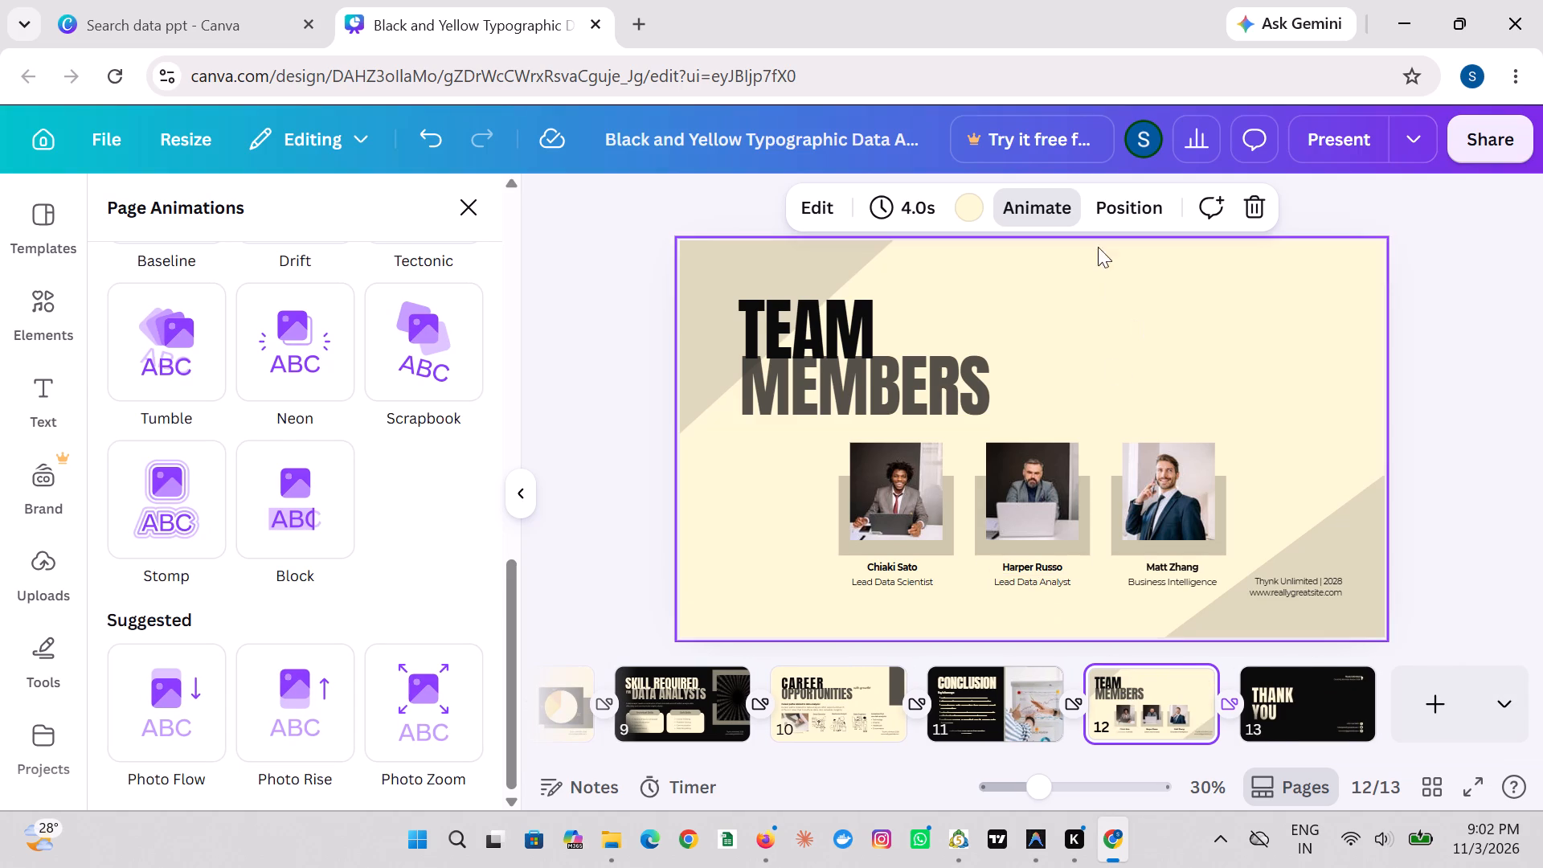
left_click(1110, 199)
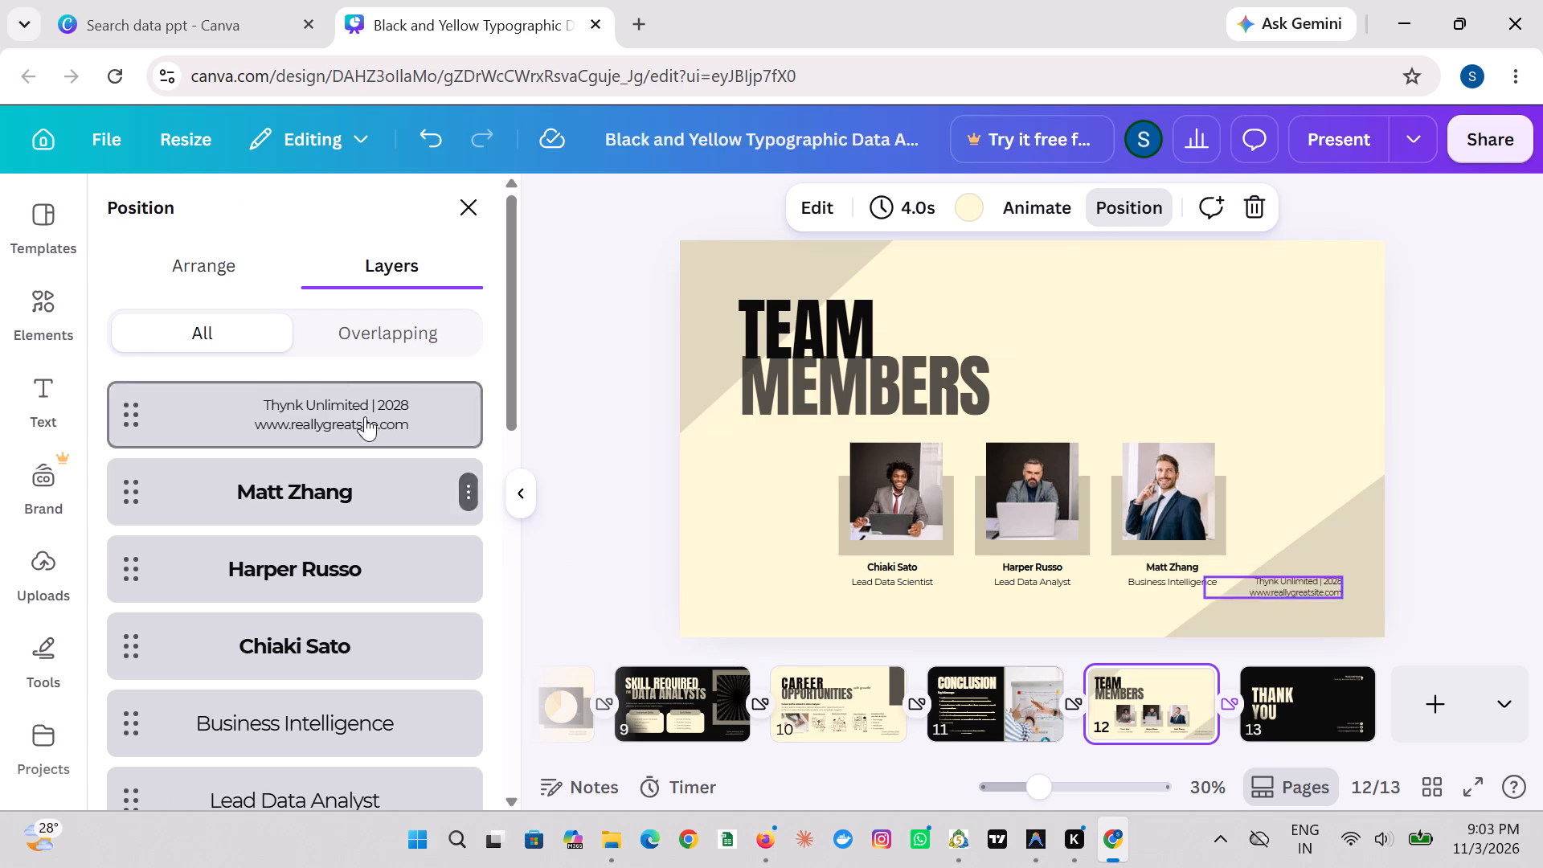
left_click(354, 322)
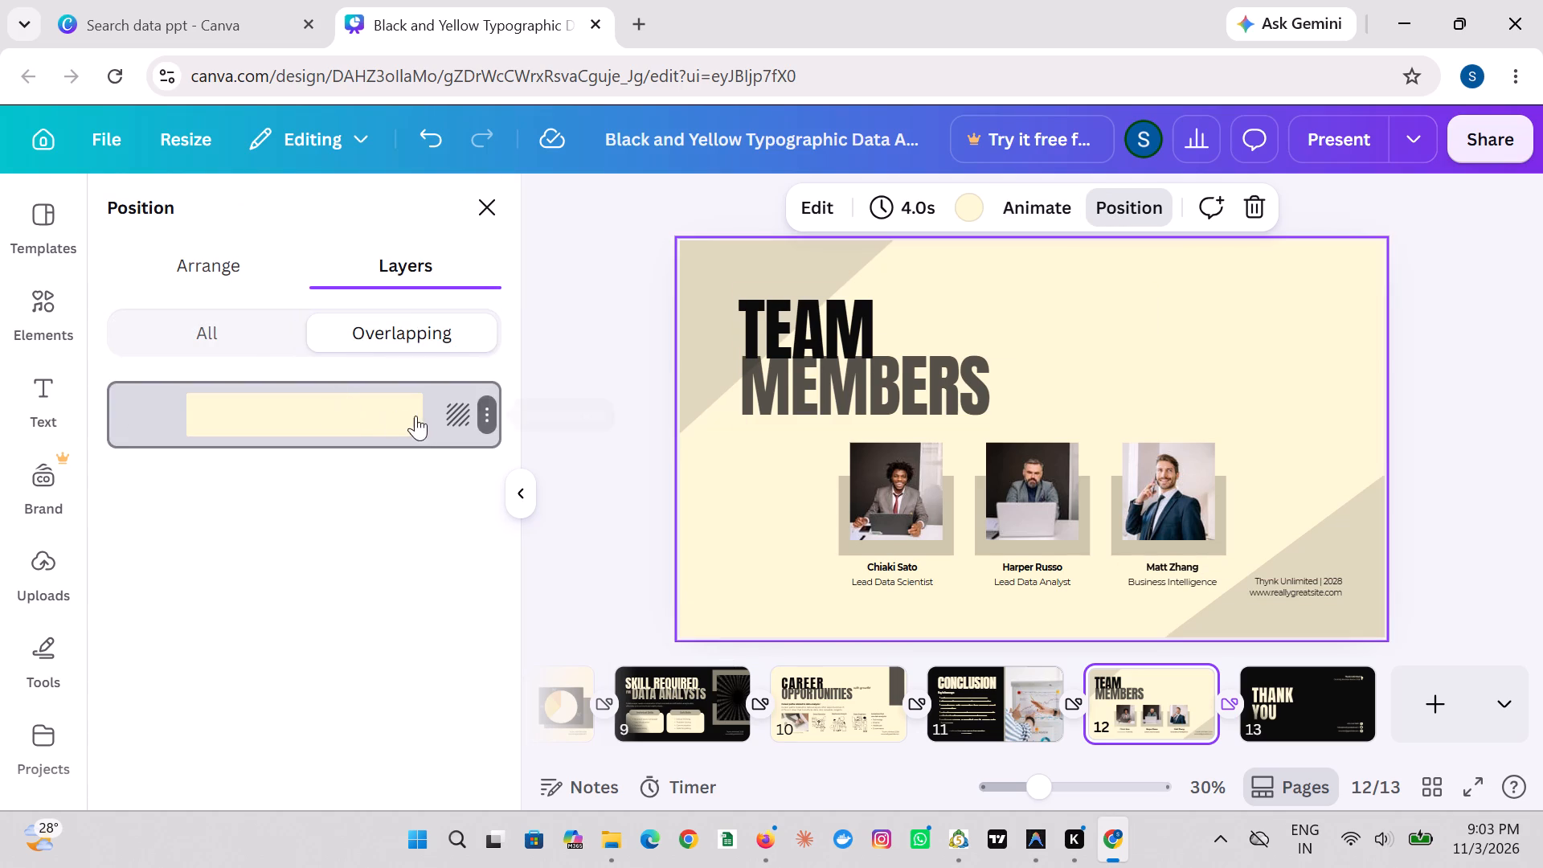
left_click_drag(269, 325, 270, 348)
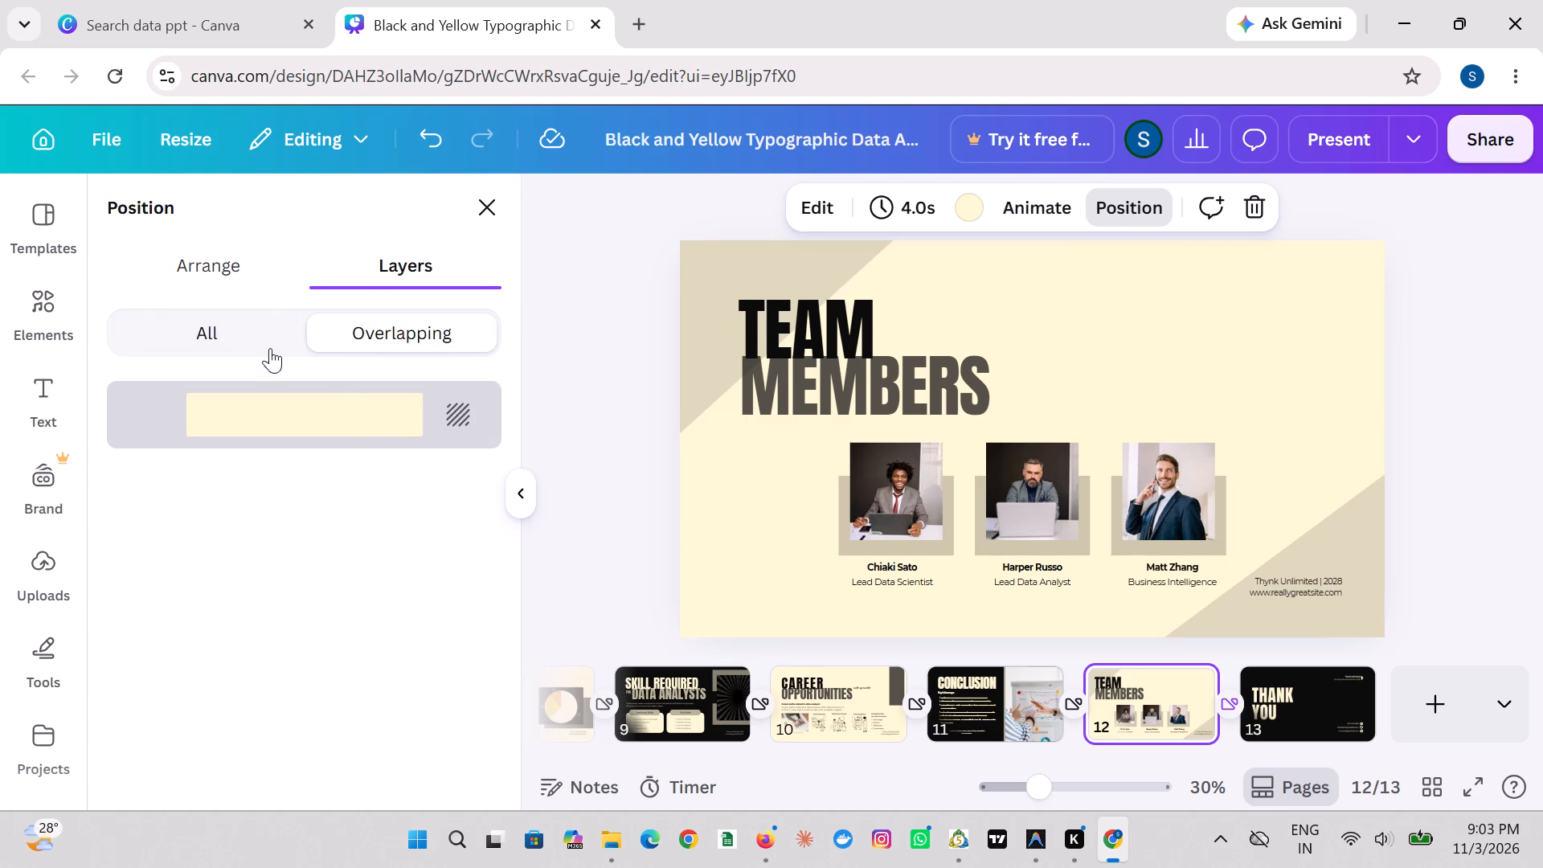
left_click_drag(270, 348, 261, 335)
left_click(261, 335)
scroll(310, 576, "down", 1)
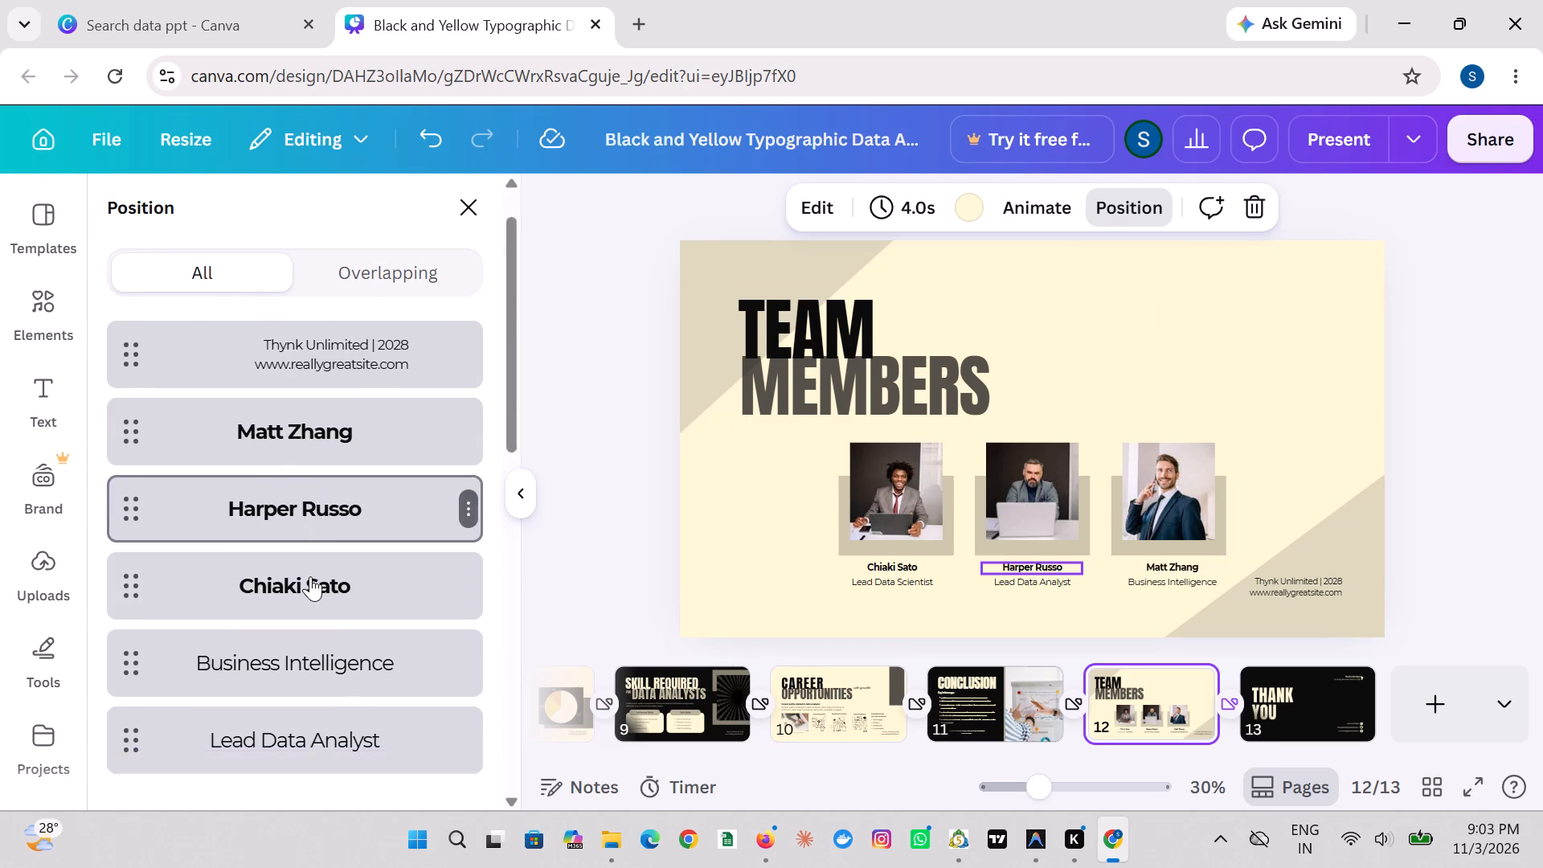
scroll(310, 576, "down", 2)
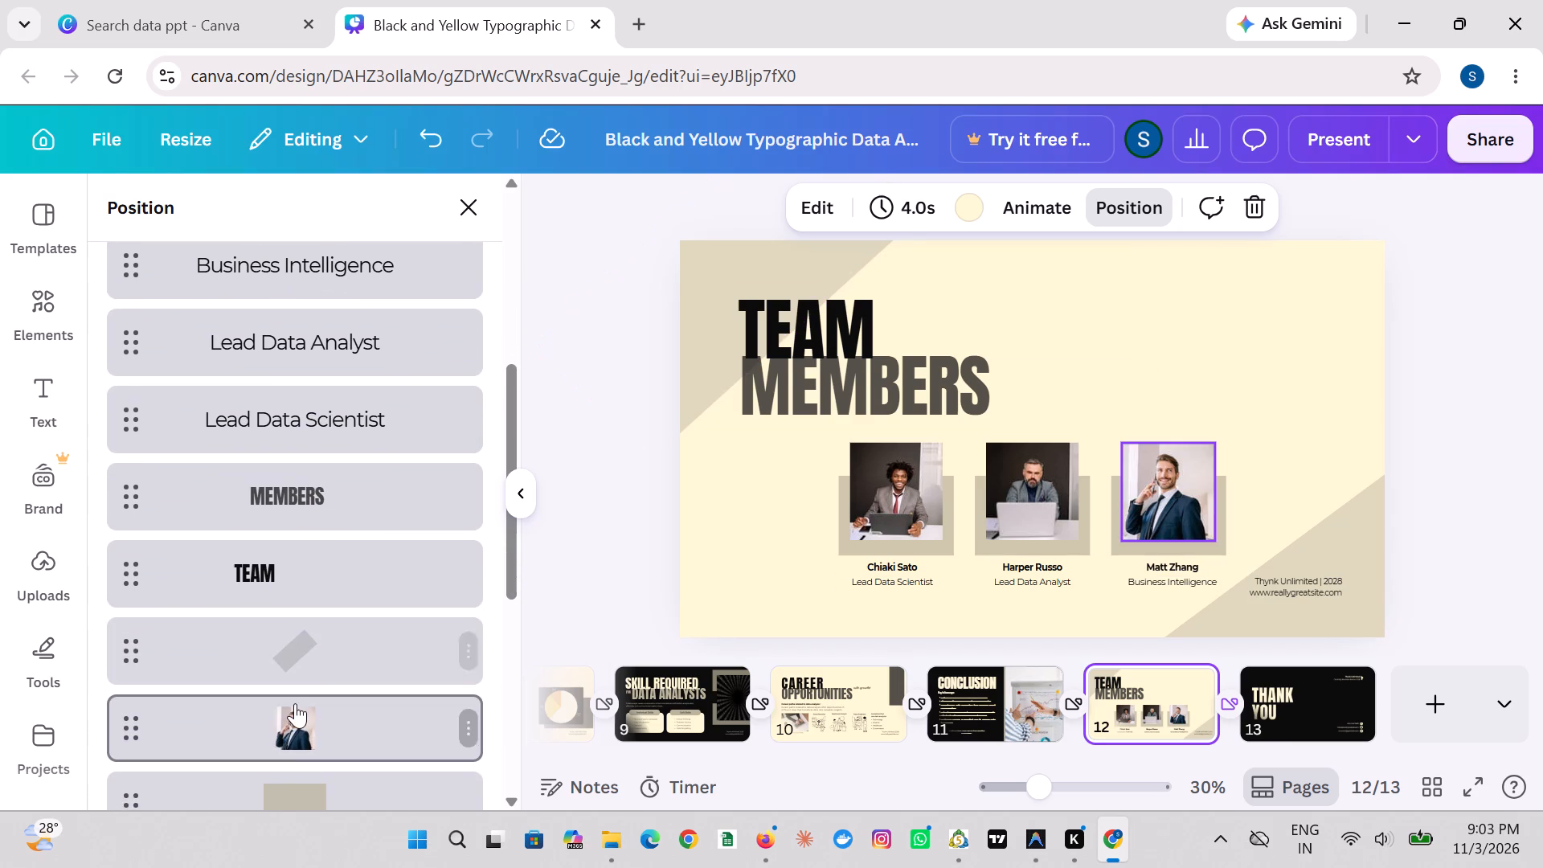
scroll(289, 759, "down", 3)
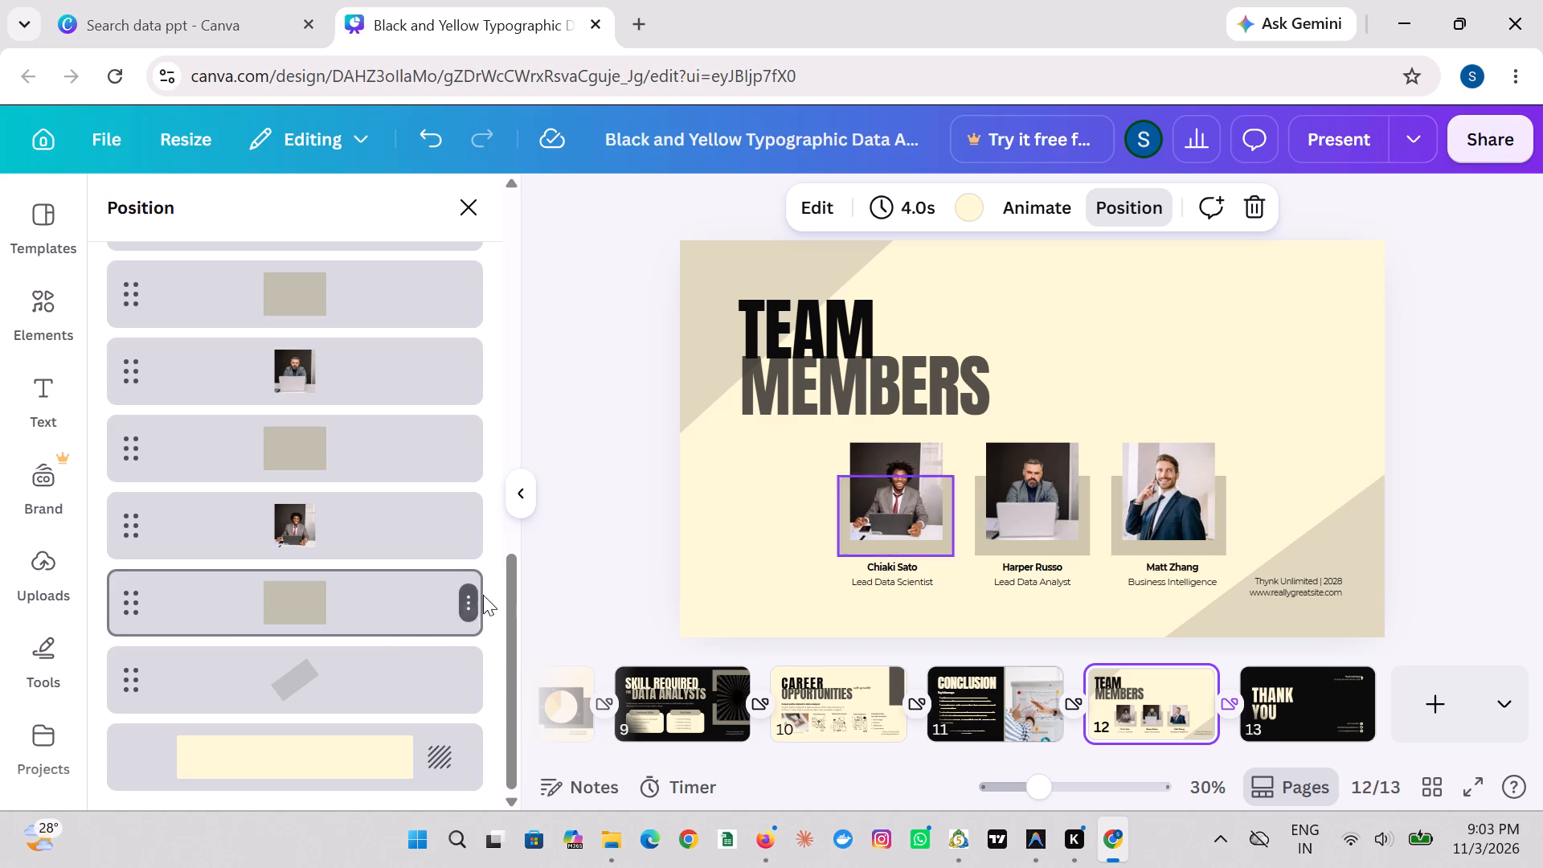
left_click(458, 590)
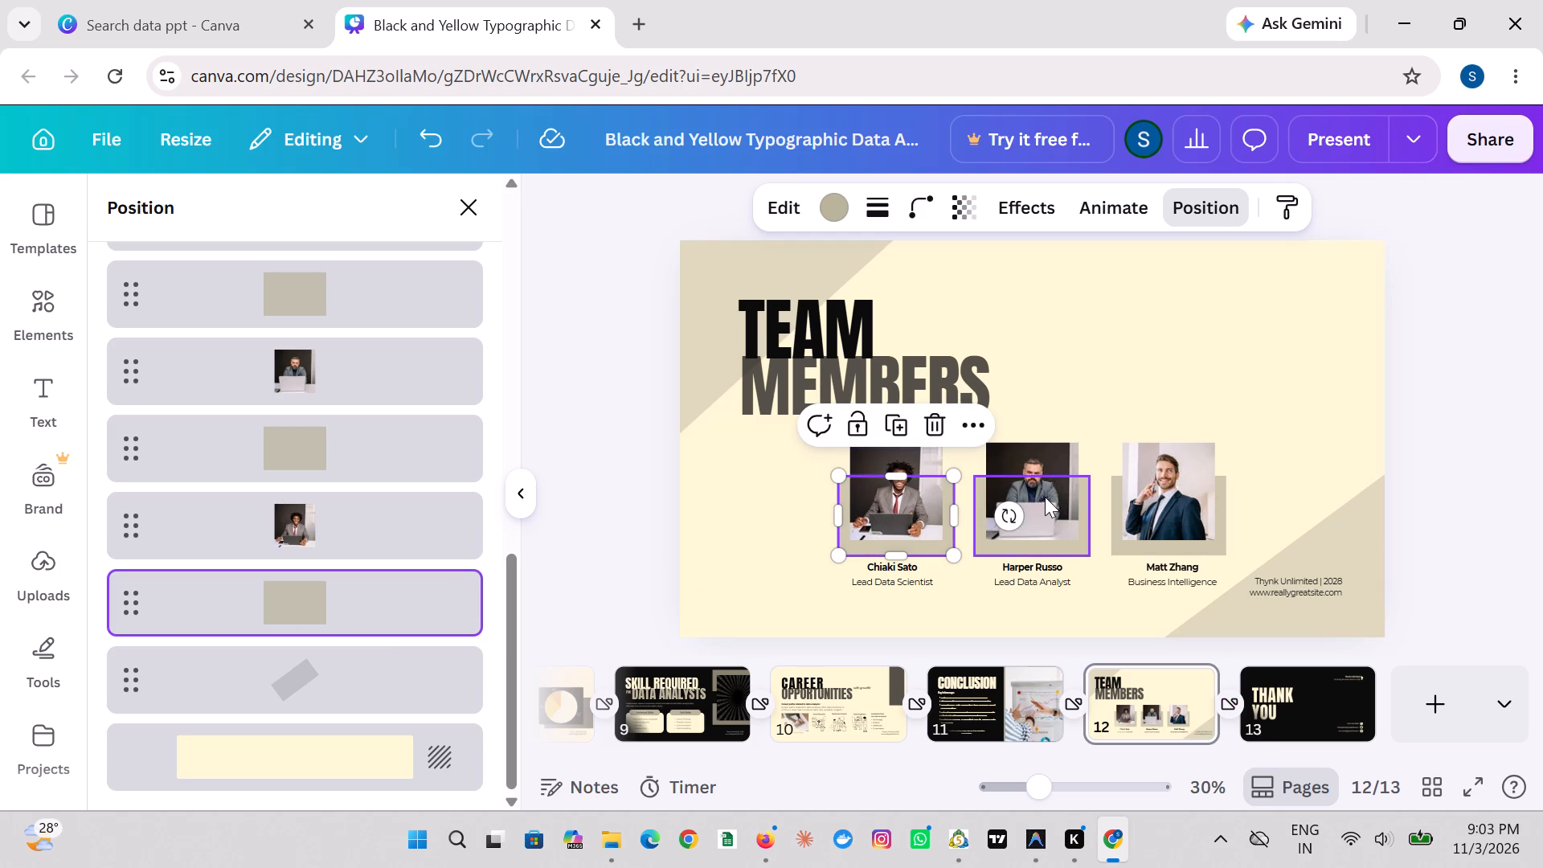
left_click(1079, 513)
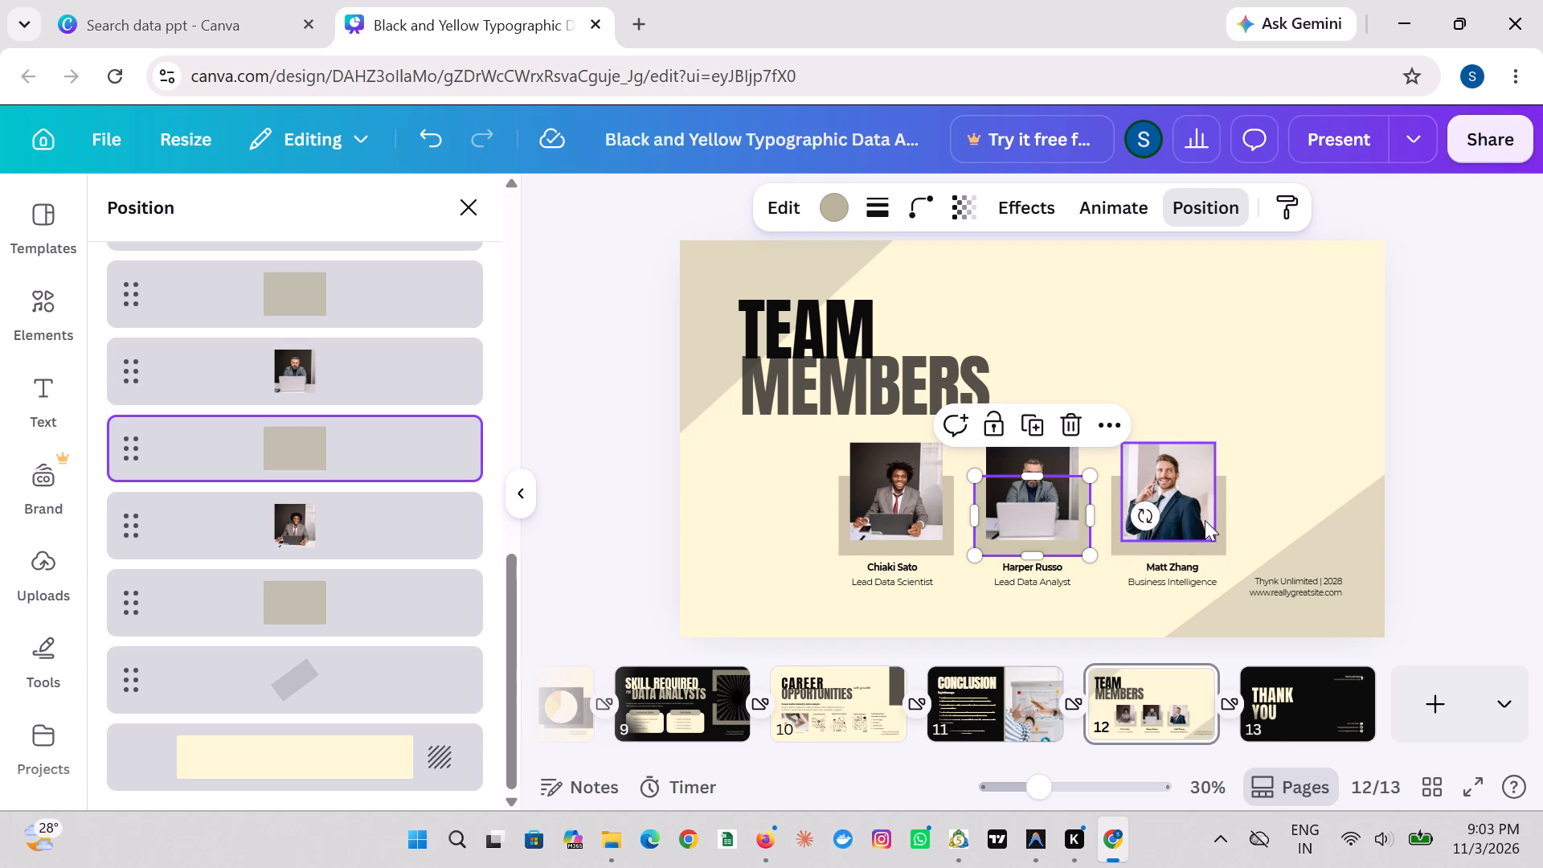
Move the three portrait photos on the Team Members slide slightly lower over their beige rectangles, keeping them nearly level with each other.
left_click(1184, 478)
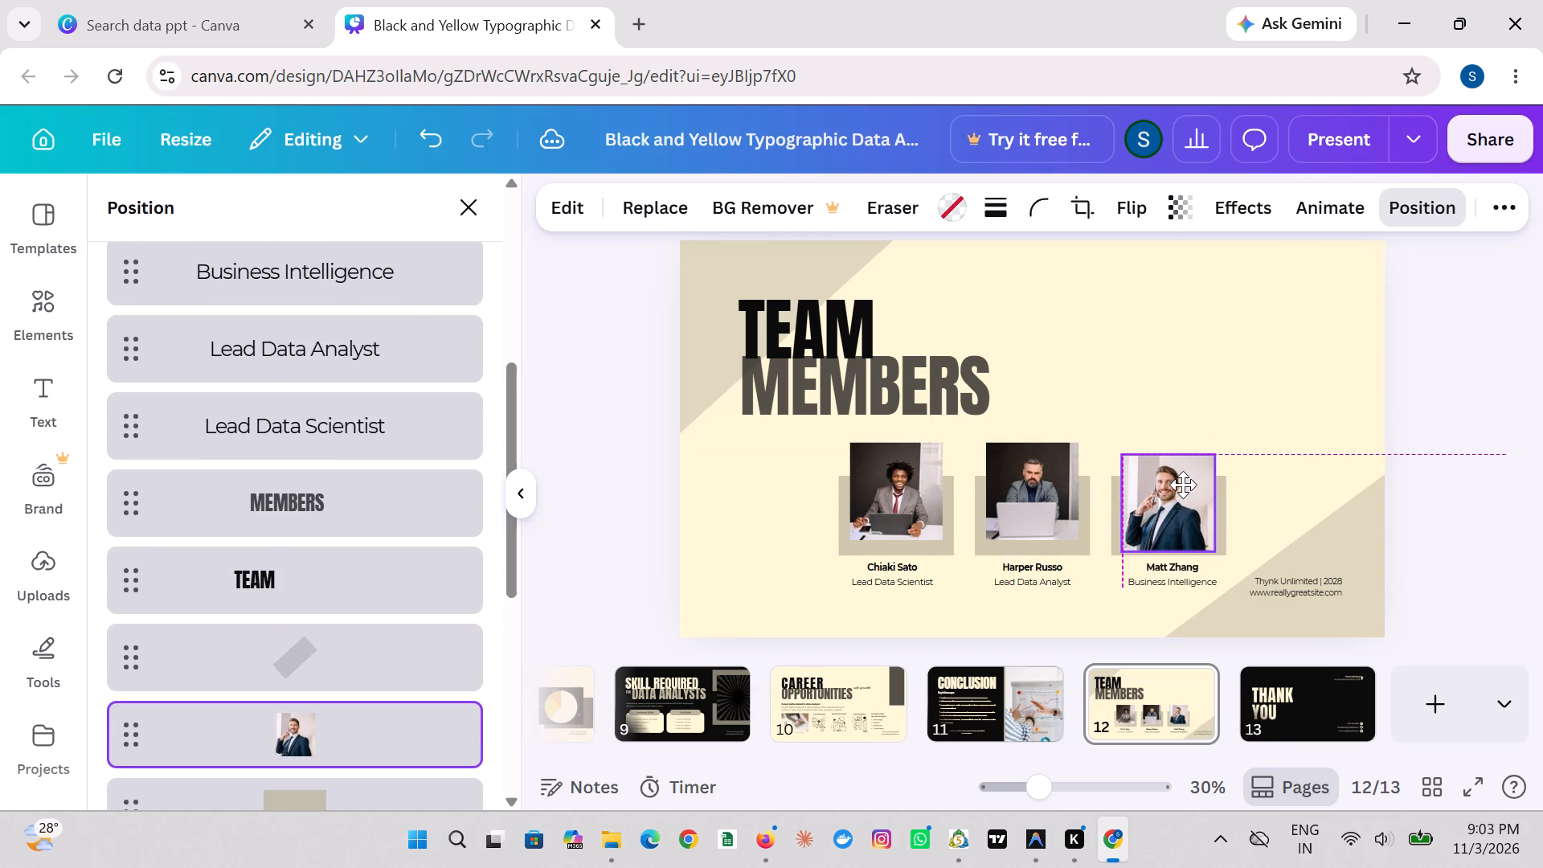
left_click_drag(1050, 479, 1062, 490)
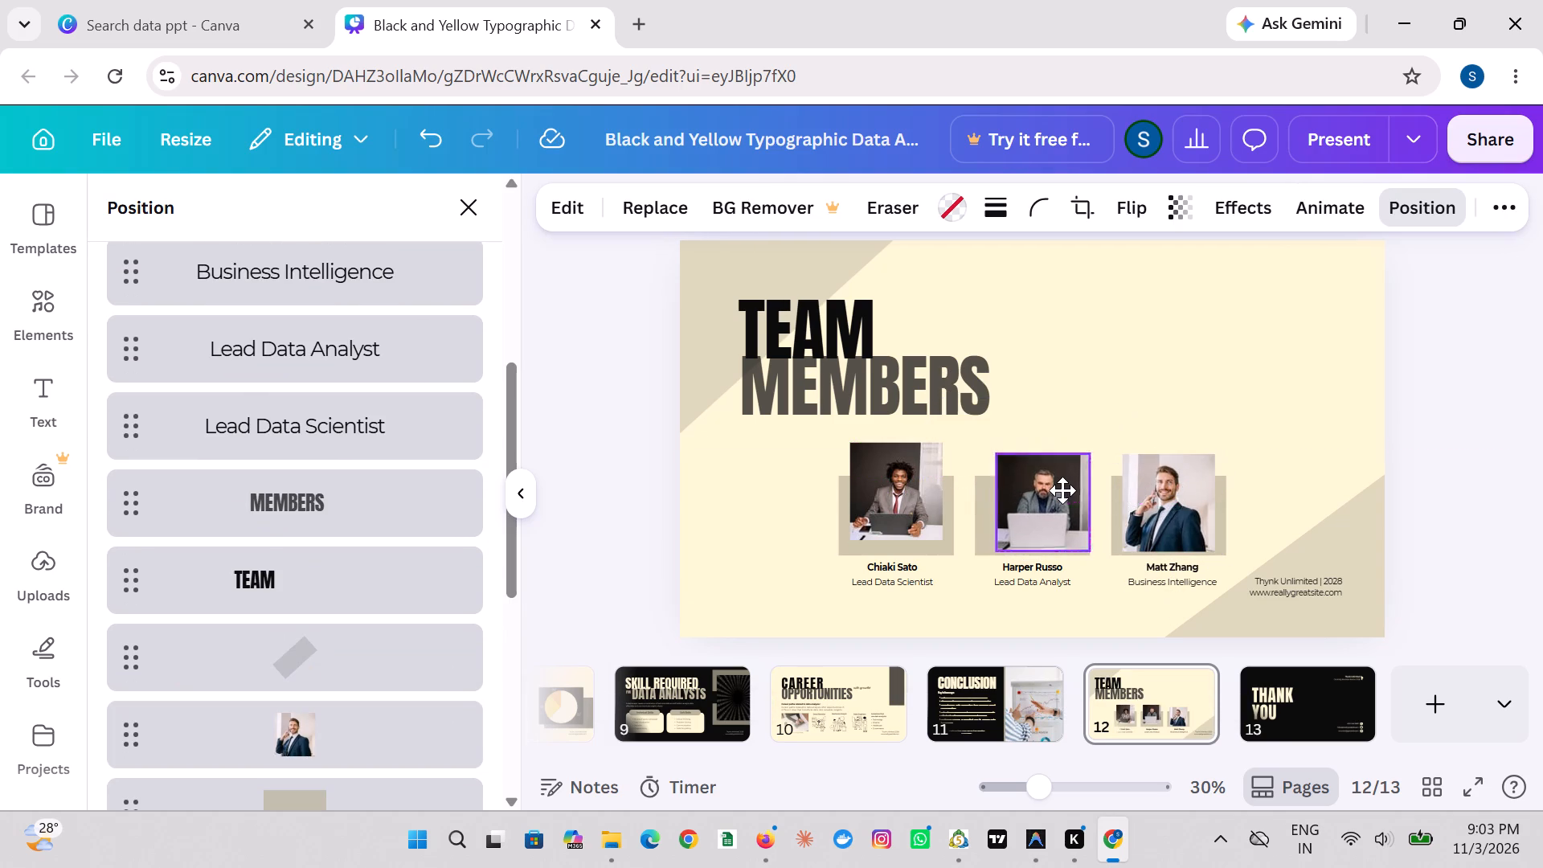
left_click_drag(1062, 490, 1051, 485)
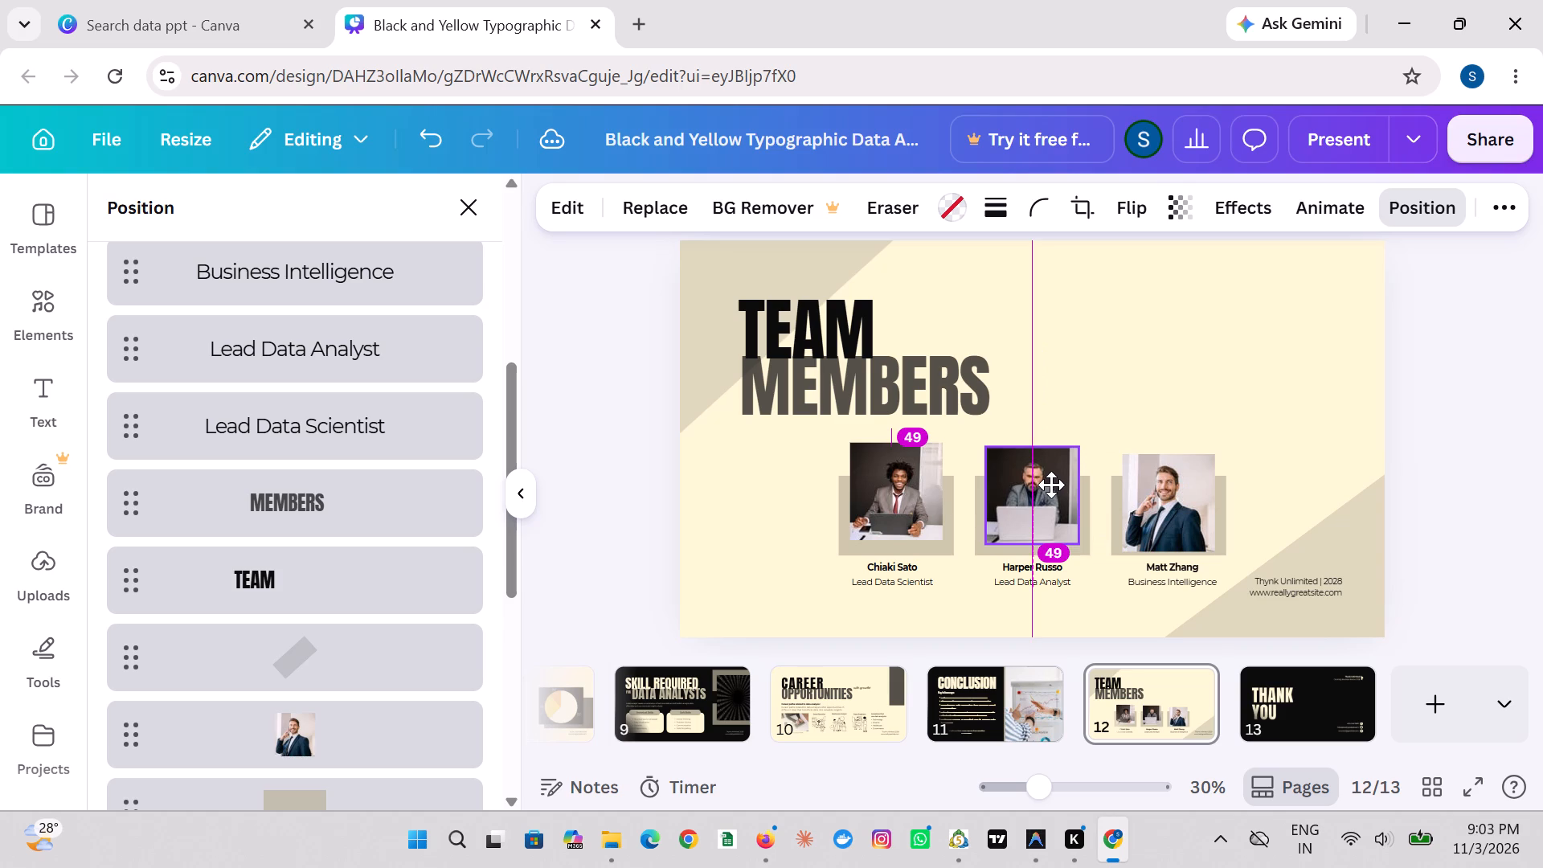
left_click_drag(1051, 485, 1051, 489)
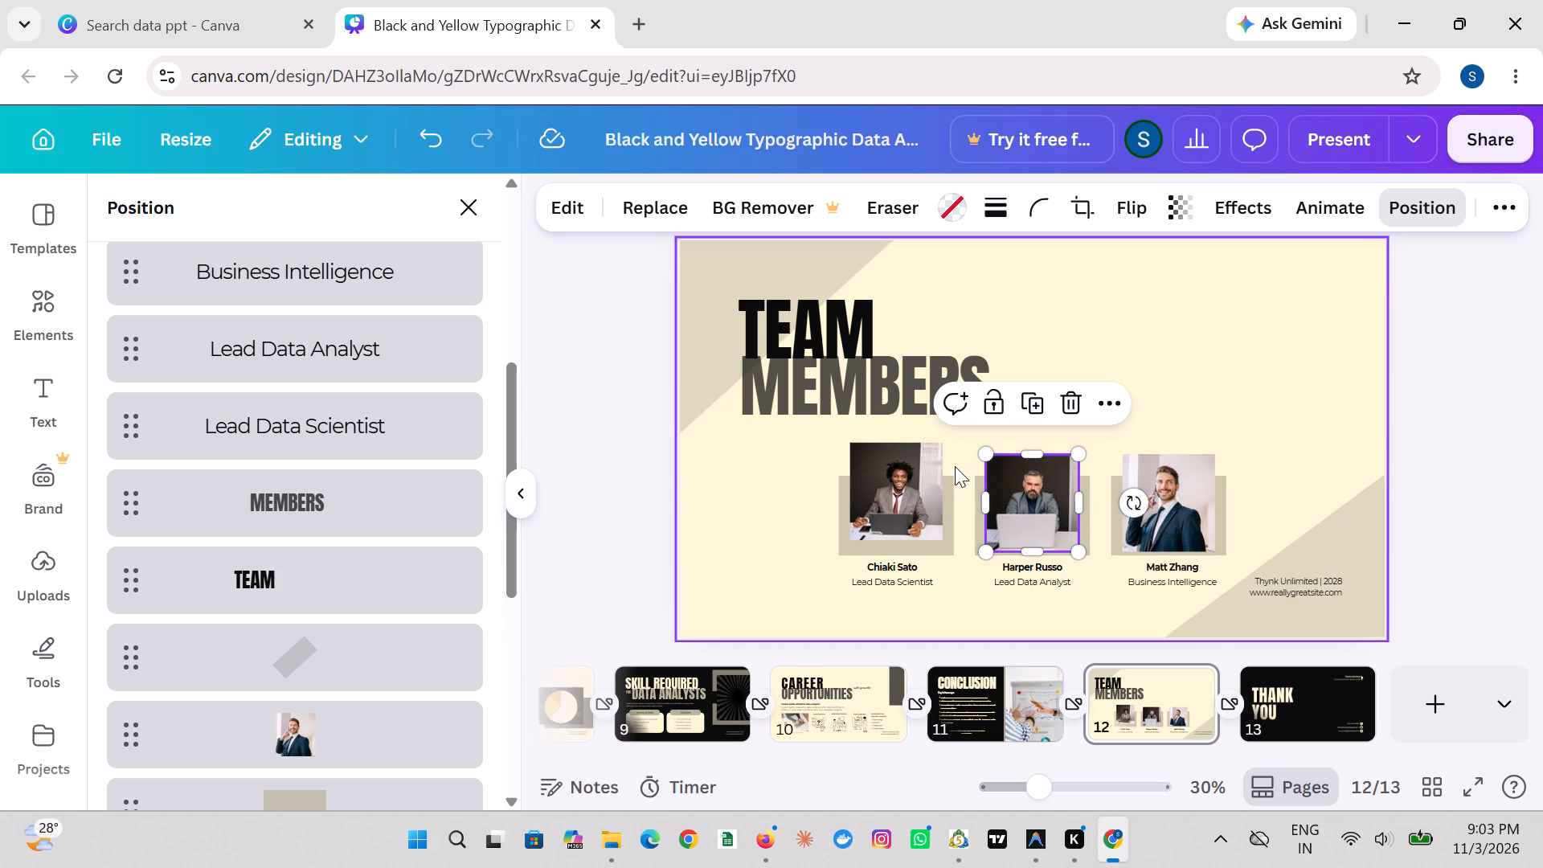
left_click_drag(919, 482, 921, 487)
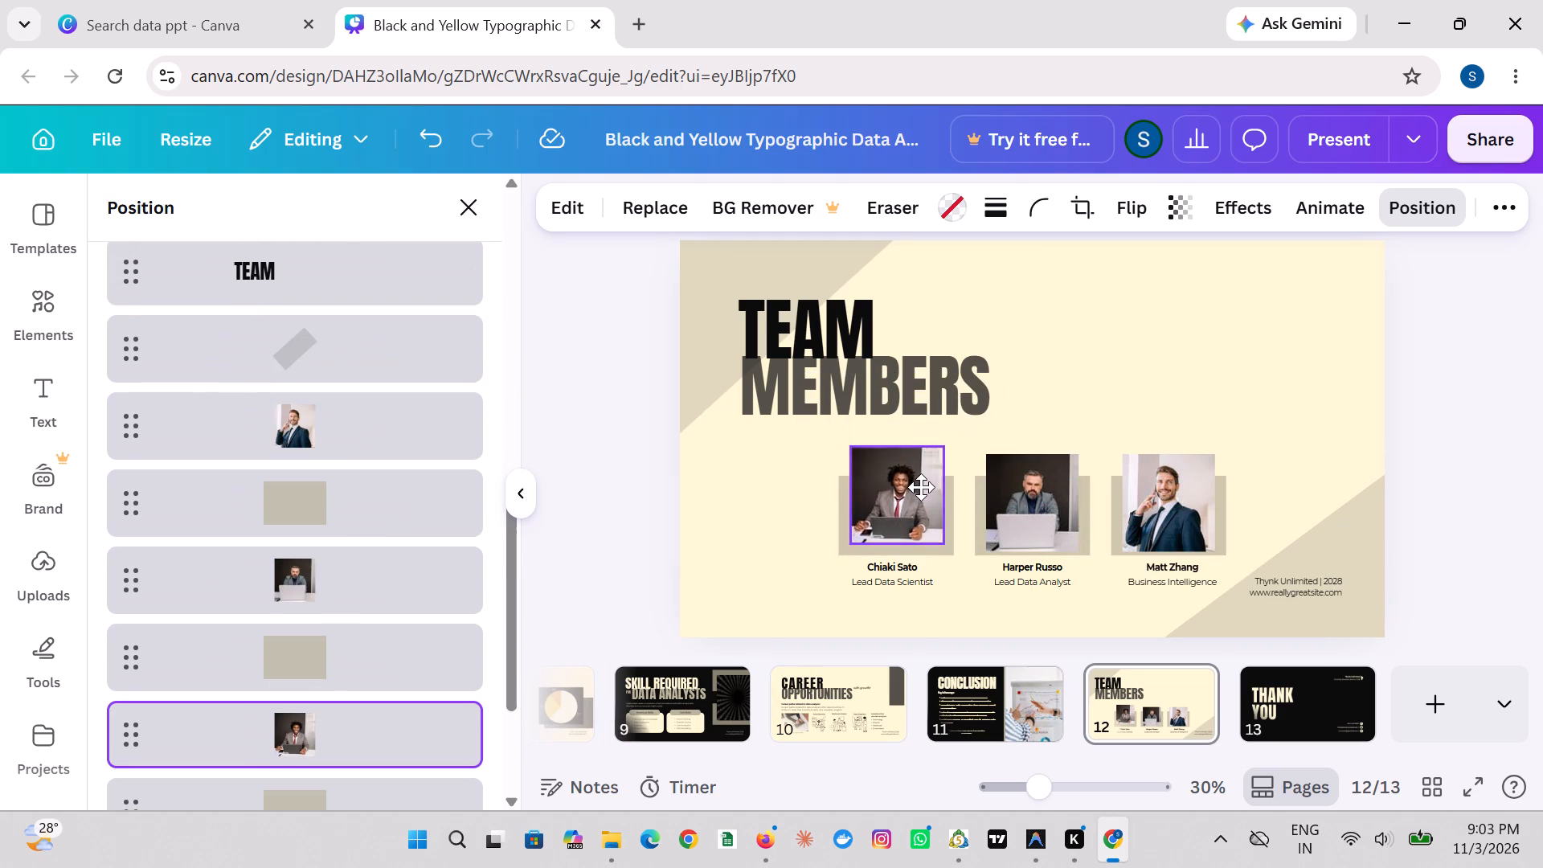
left_click_drag(921, 487, 922, 495)
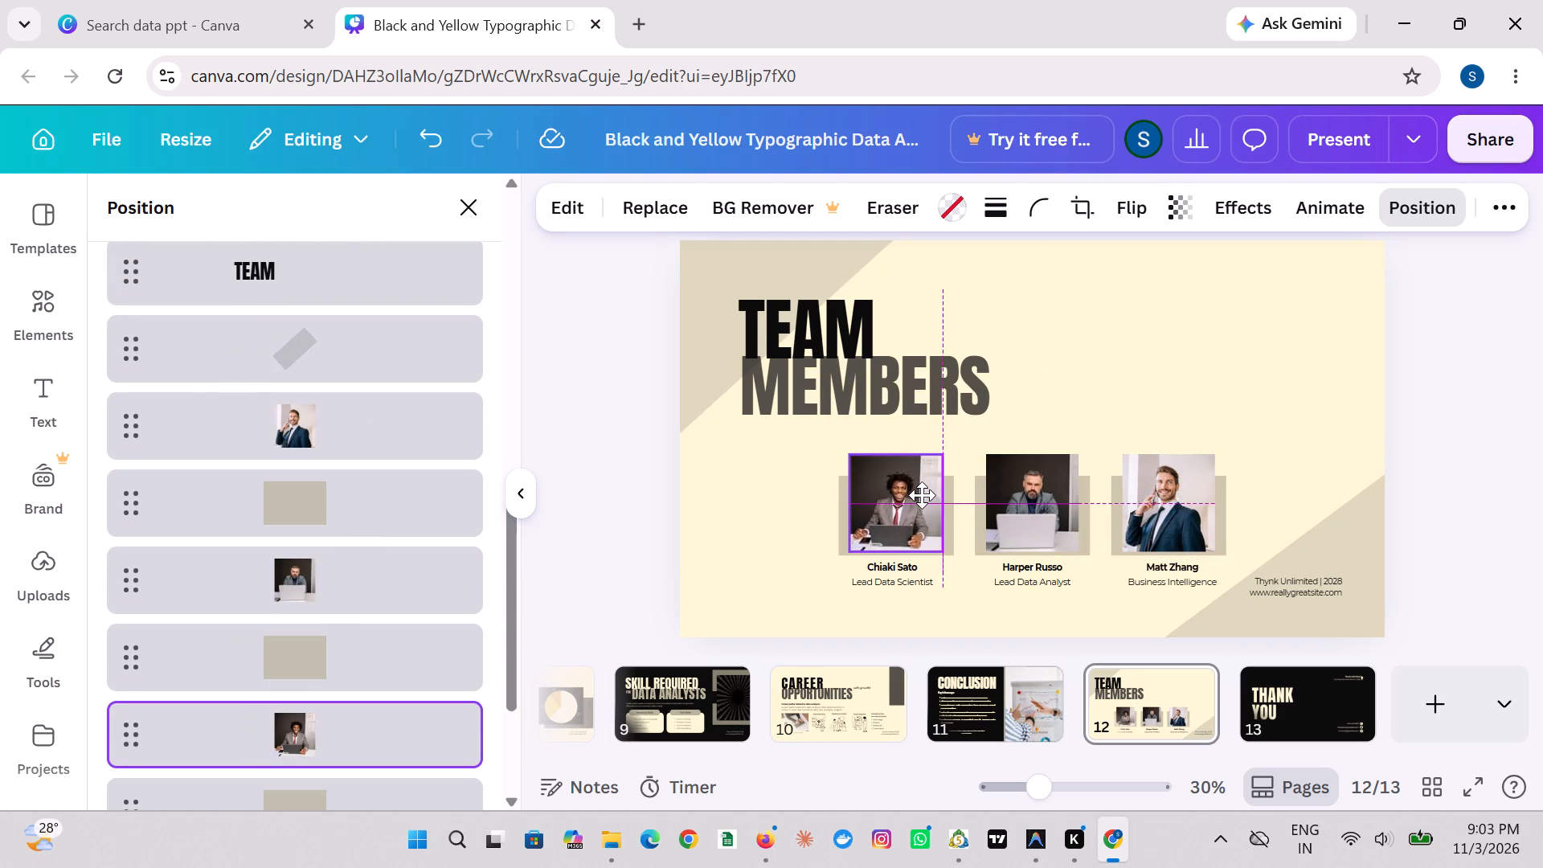
left_click_drag(922, 495, 919, 492)
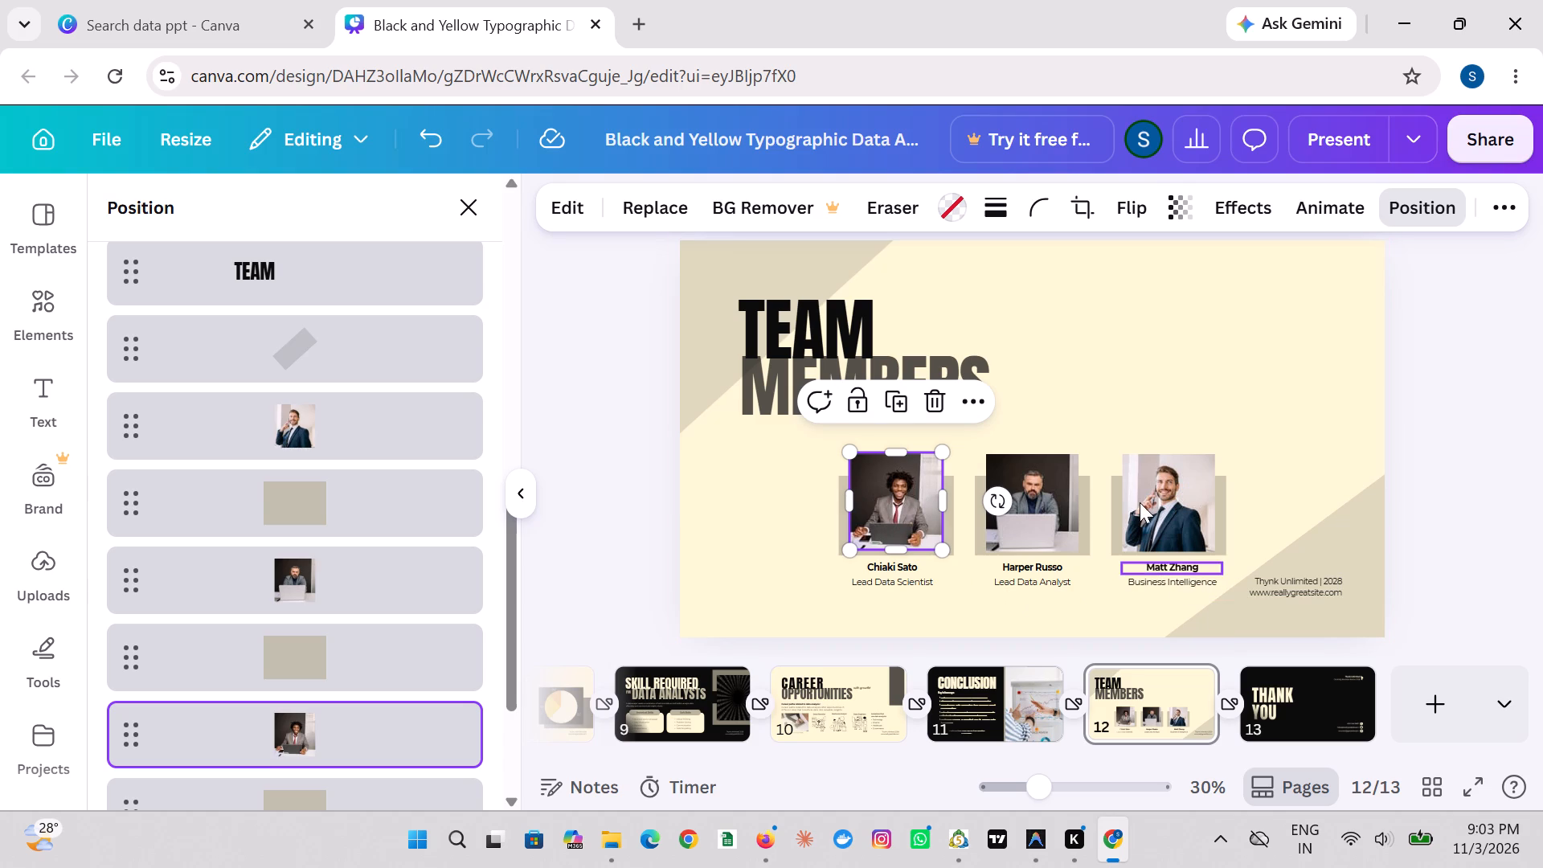
Move the large beige diagonal shape at the Team Members slide's bottom-right corner lower and further inward behind the footer text.
left_click_drag(1285, 615, 1275, 615)
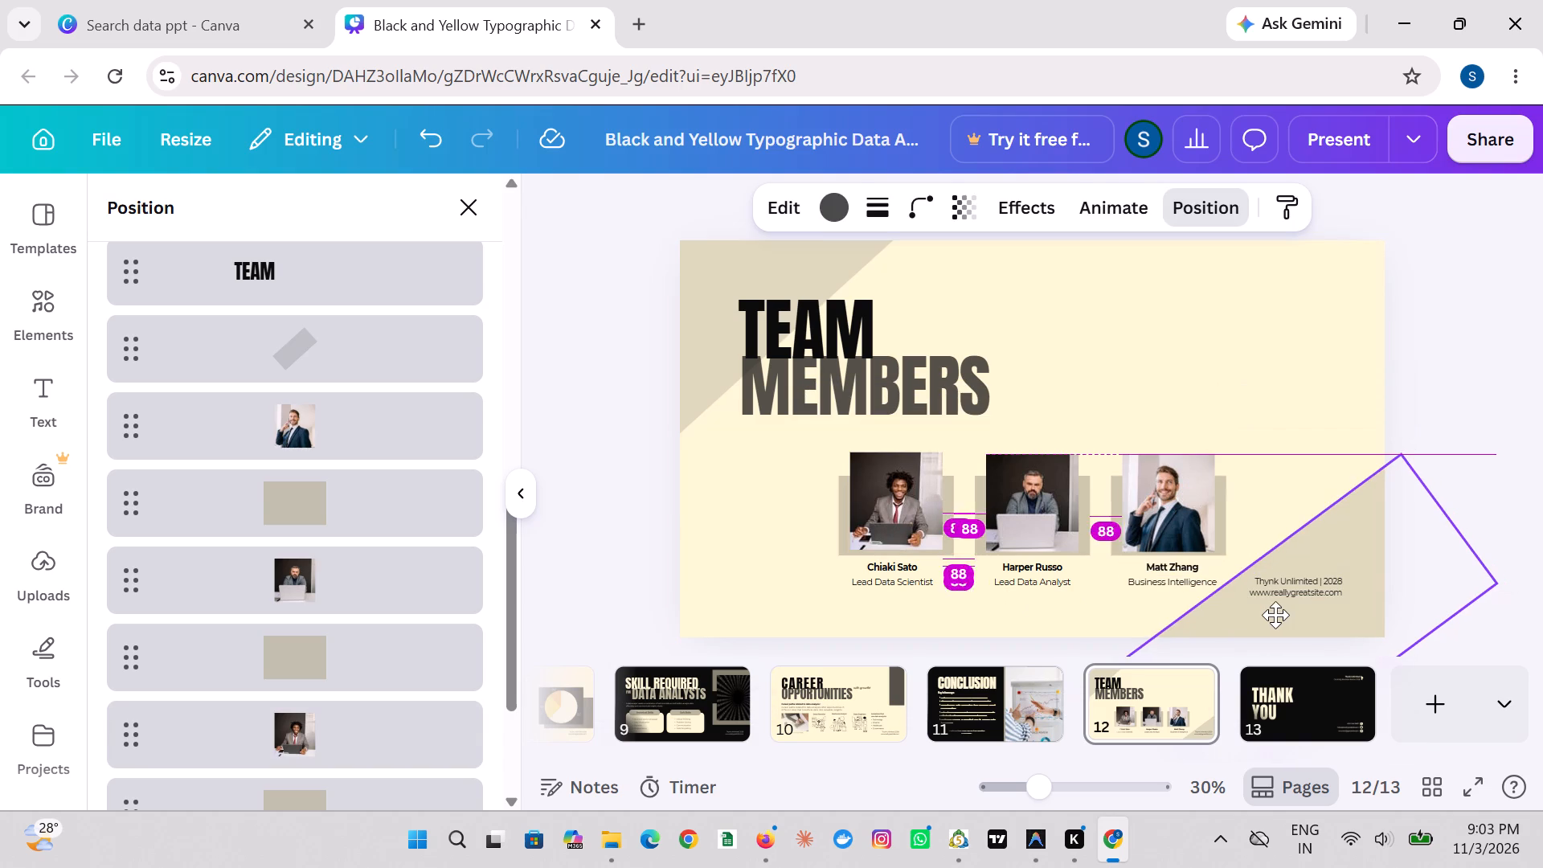
left_click_drag(1275, 615, 1263, 646)
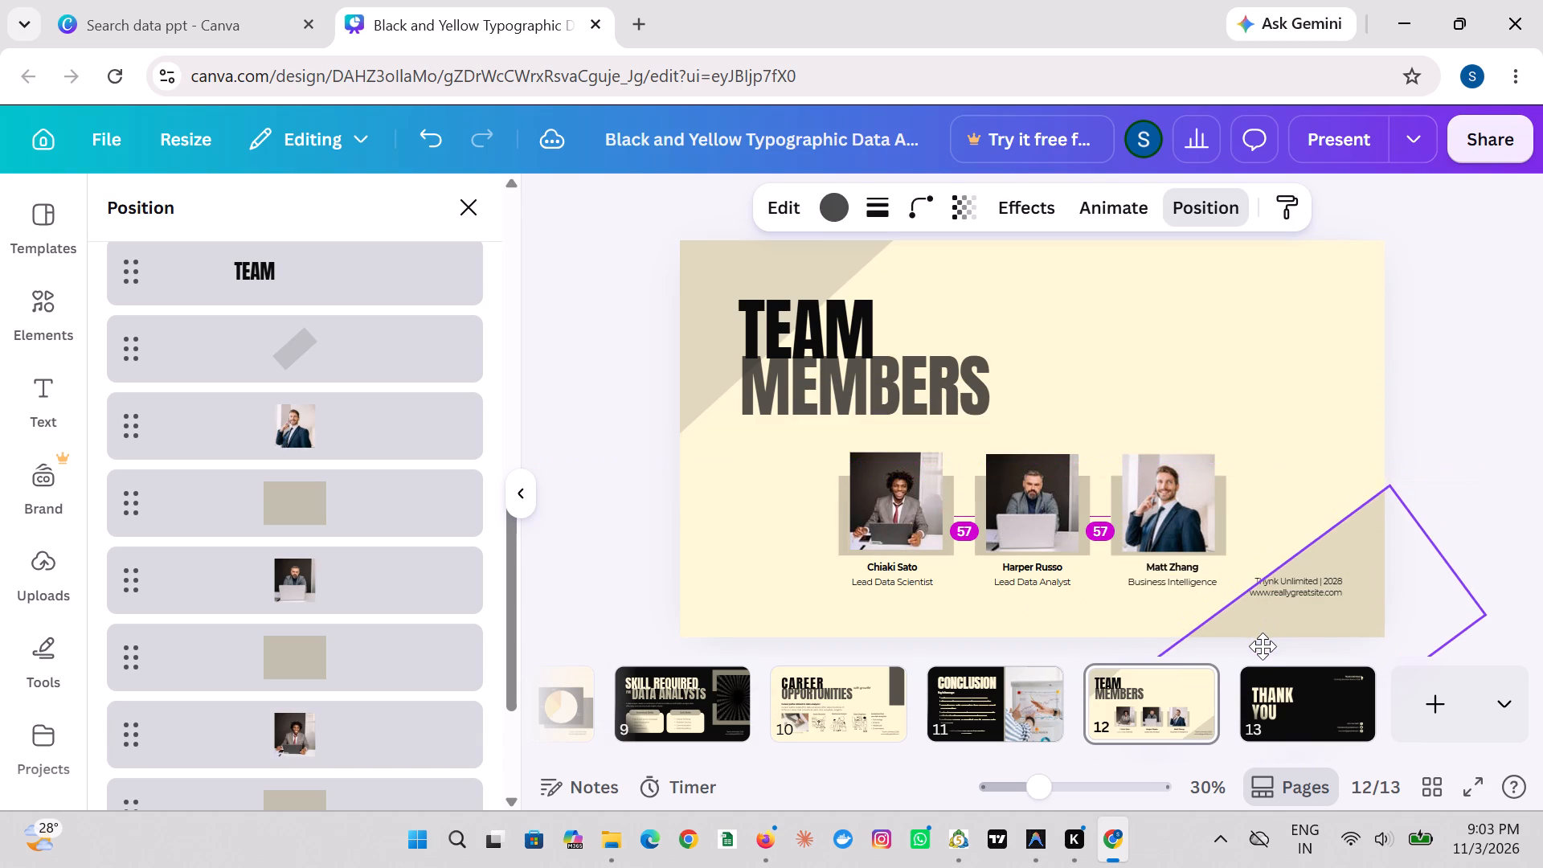
left_click_drag(1263, 646, 1246, 651)
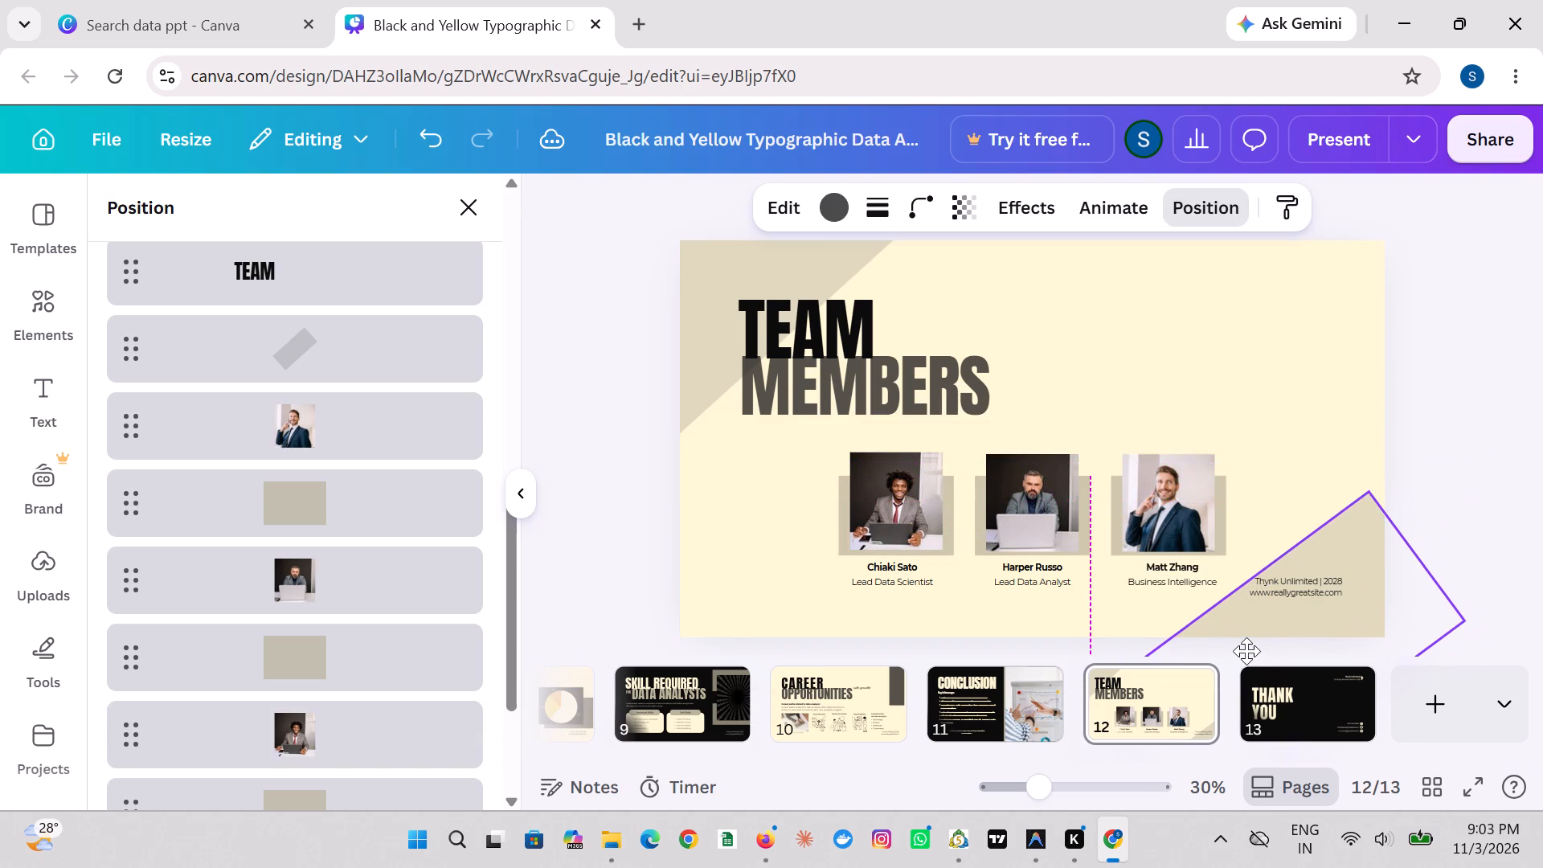
left_click_drag(1246, 651, 1246, 654)
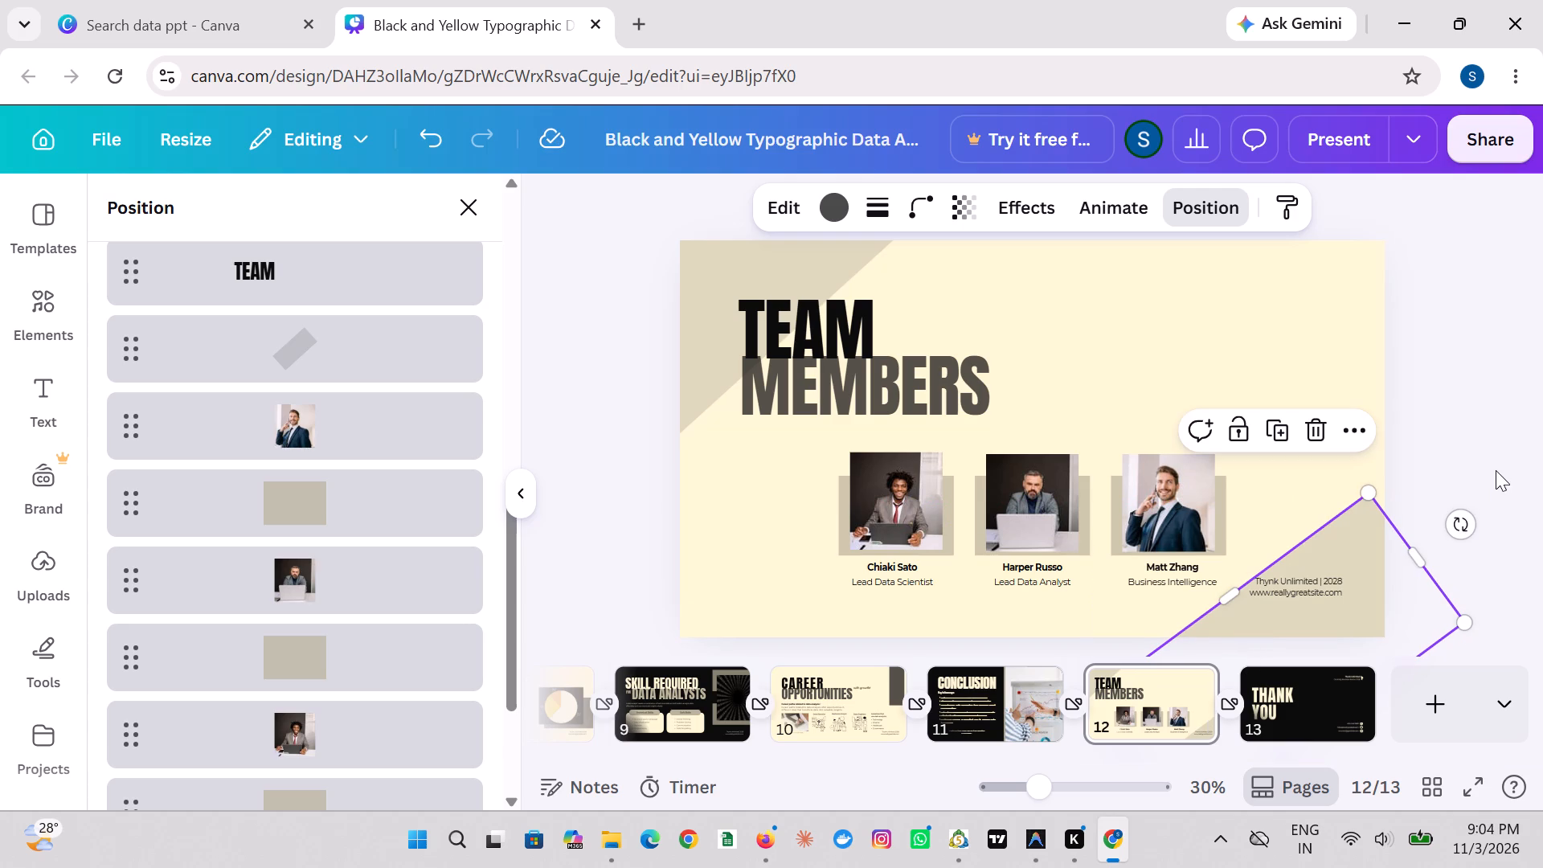
left_click(1485, 472)
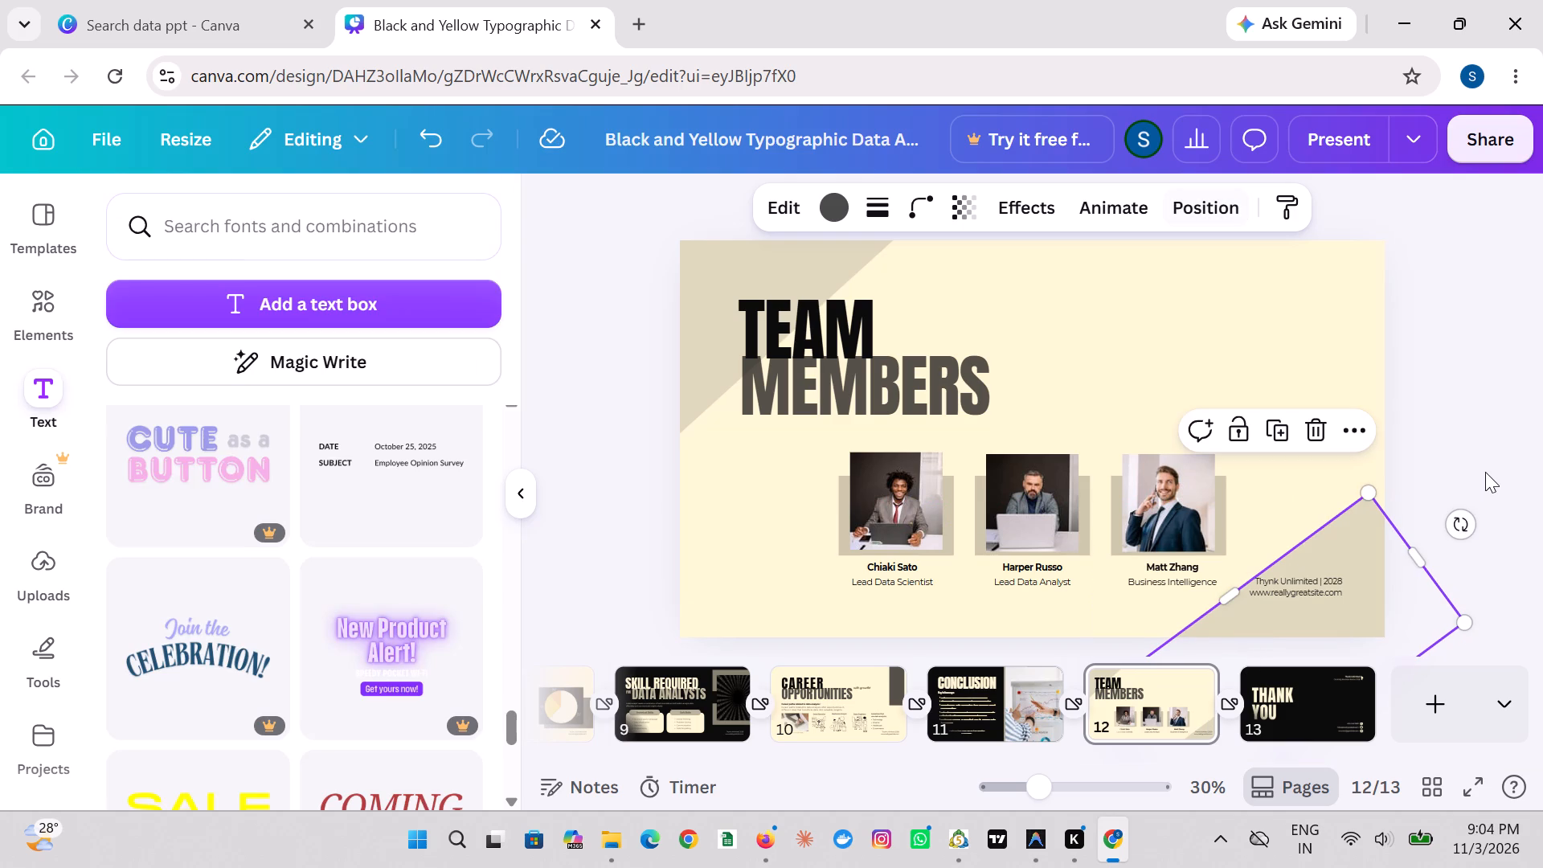
left_click(1485, 472)
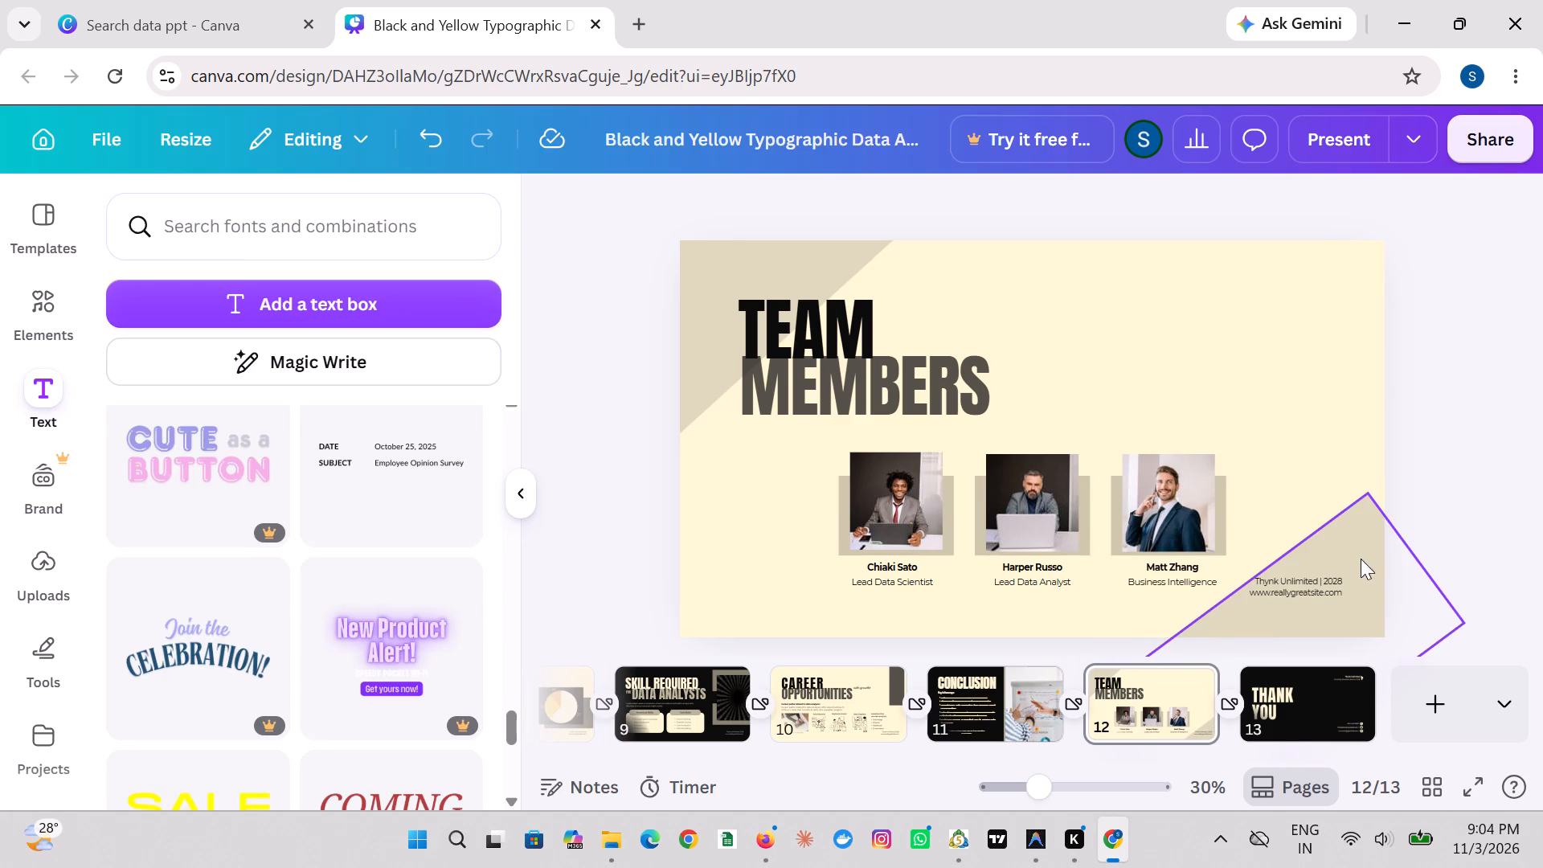
left_click_drag(1324, 567, 1314, 559)
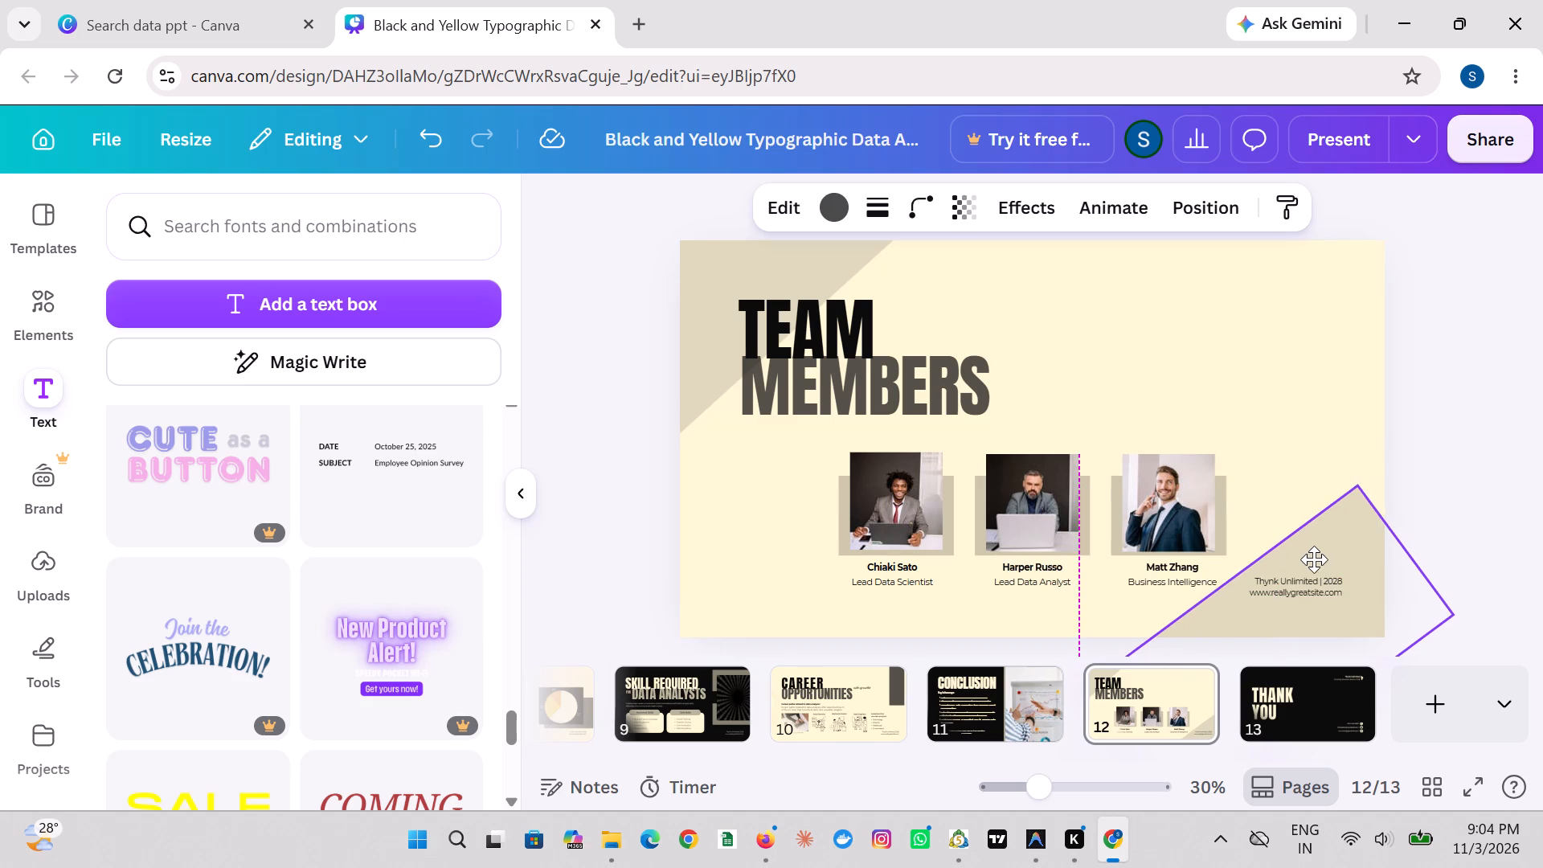
left_click_drag(1314, 559, 1294, 562)
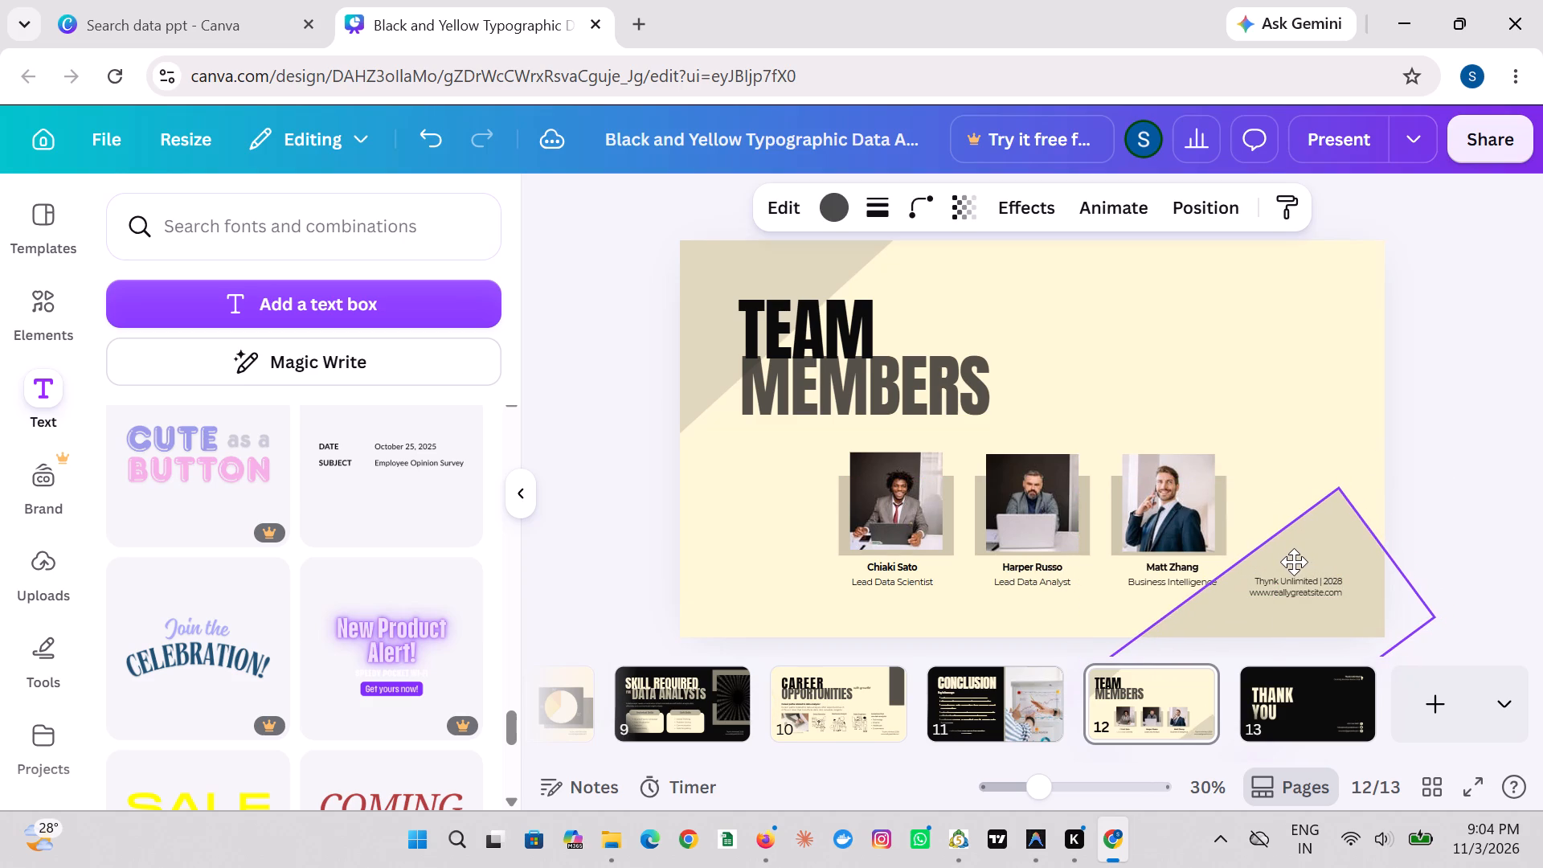
left_click_drag(1294, 562, 1295, 562)
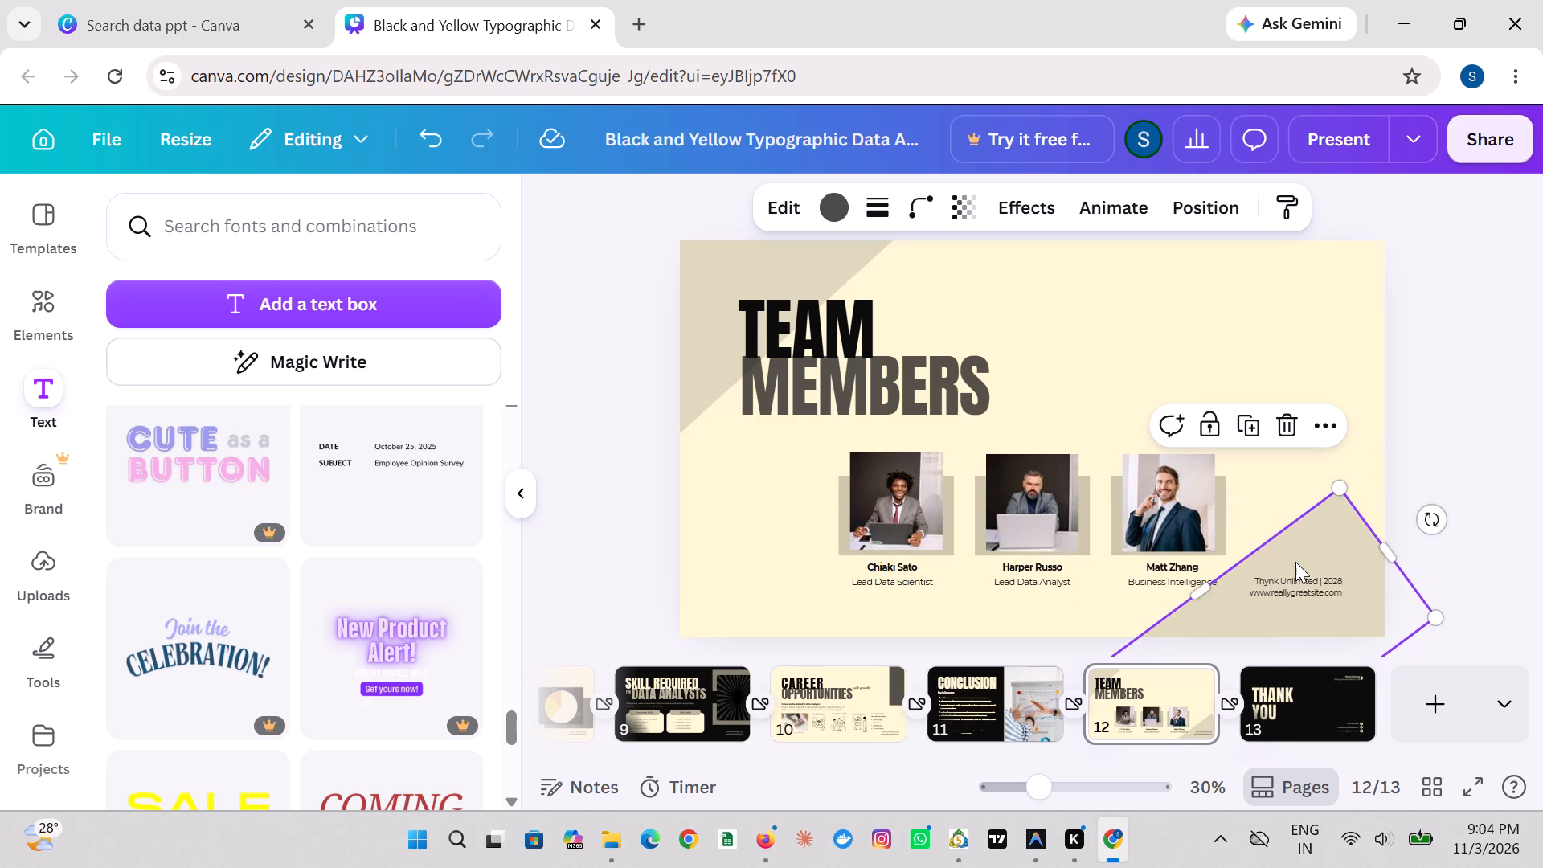
left_click(1295, 562)
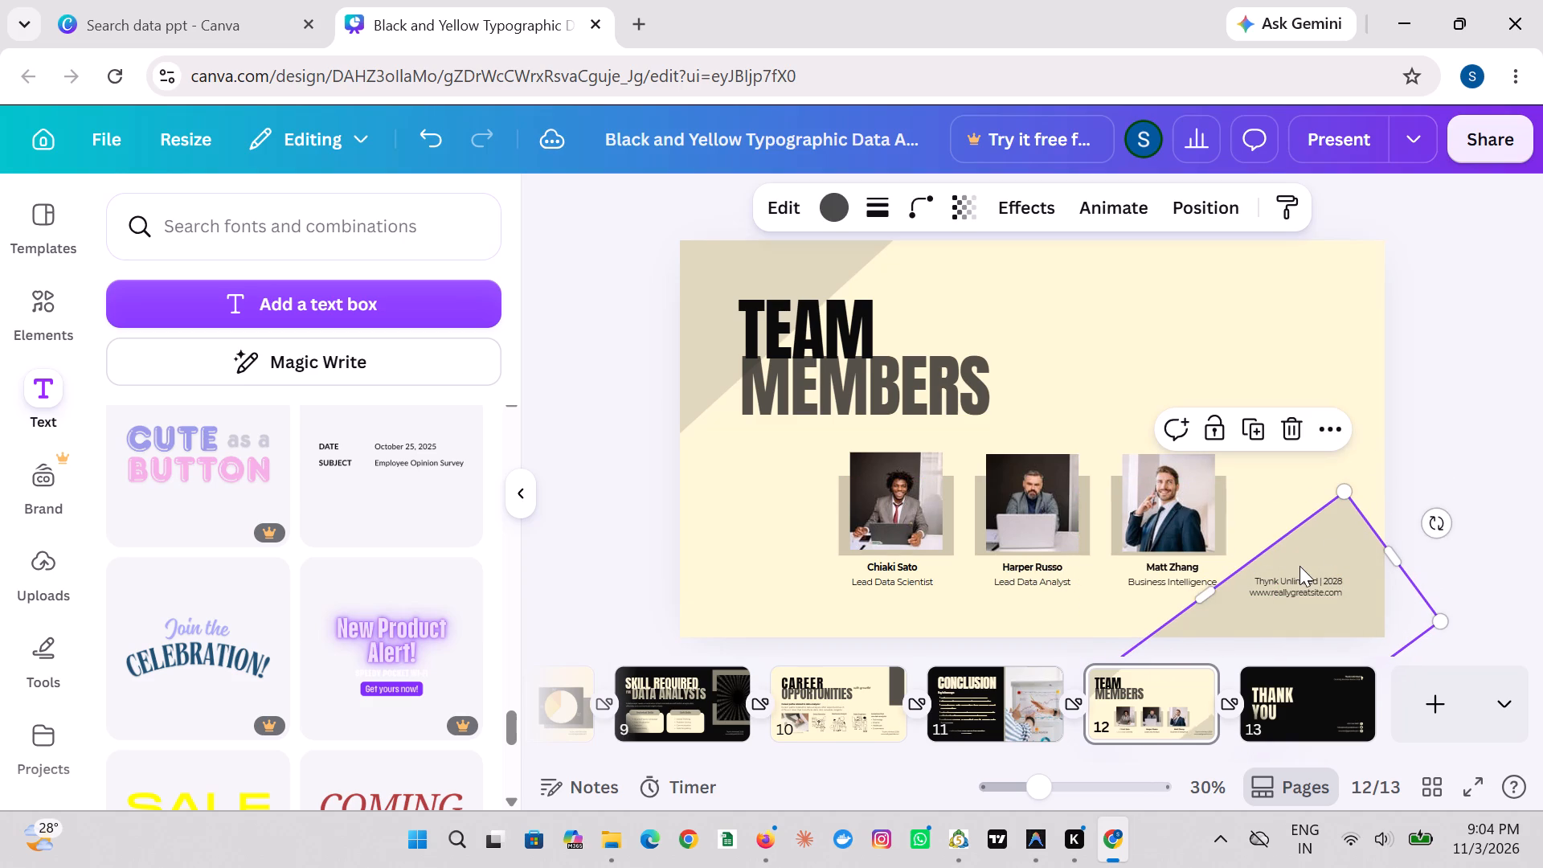
left_click(1399, 473)
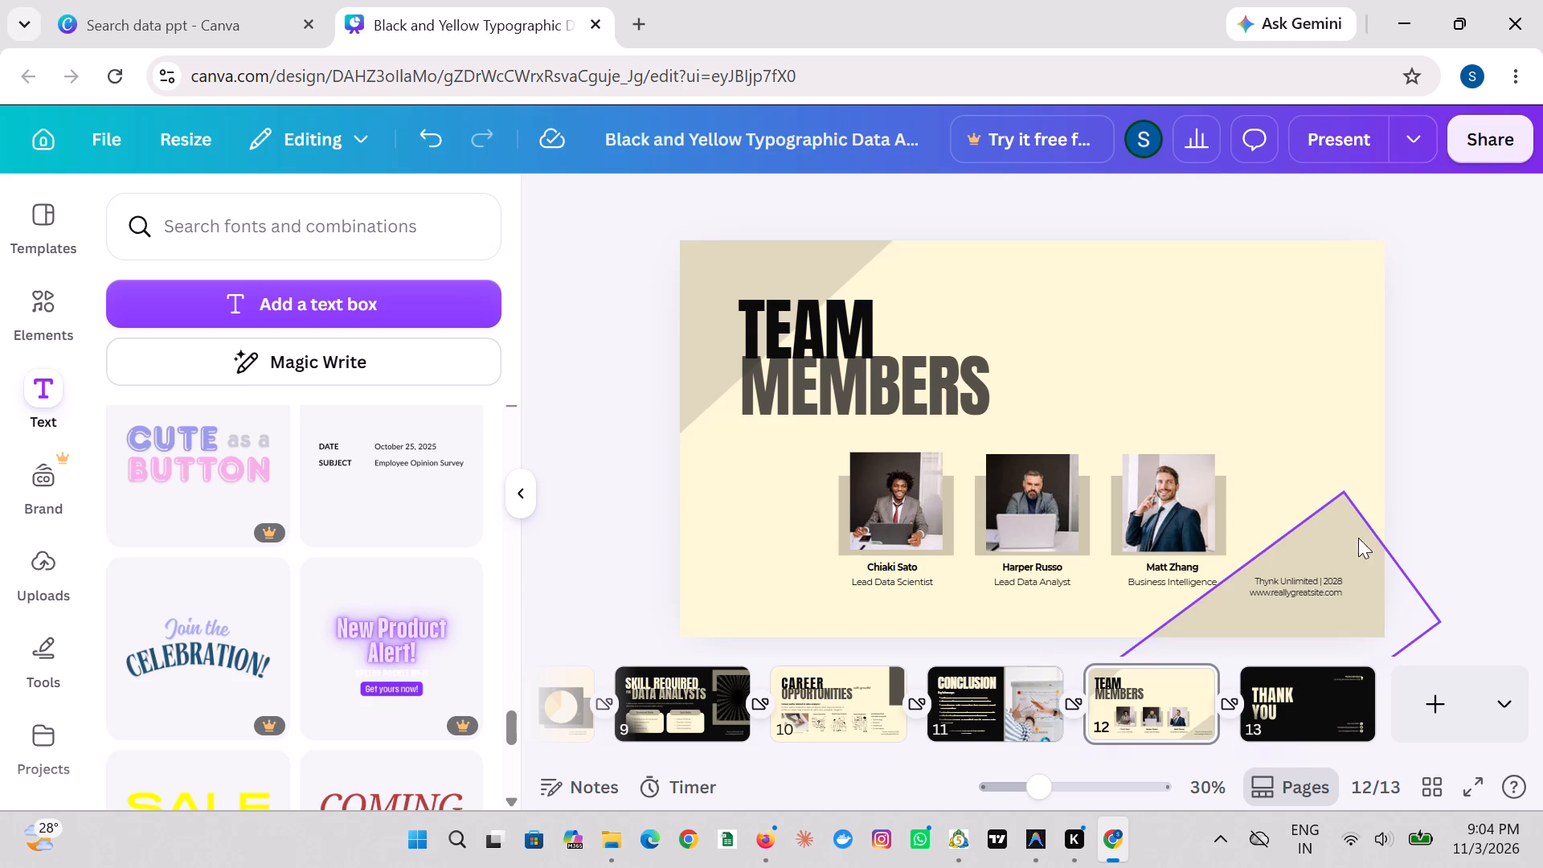
double_click(1317, 588)
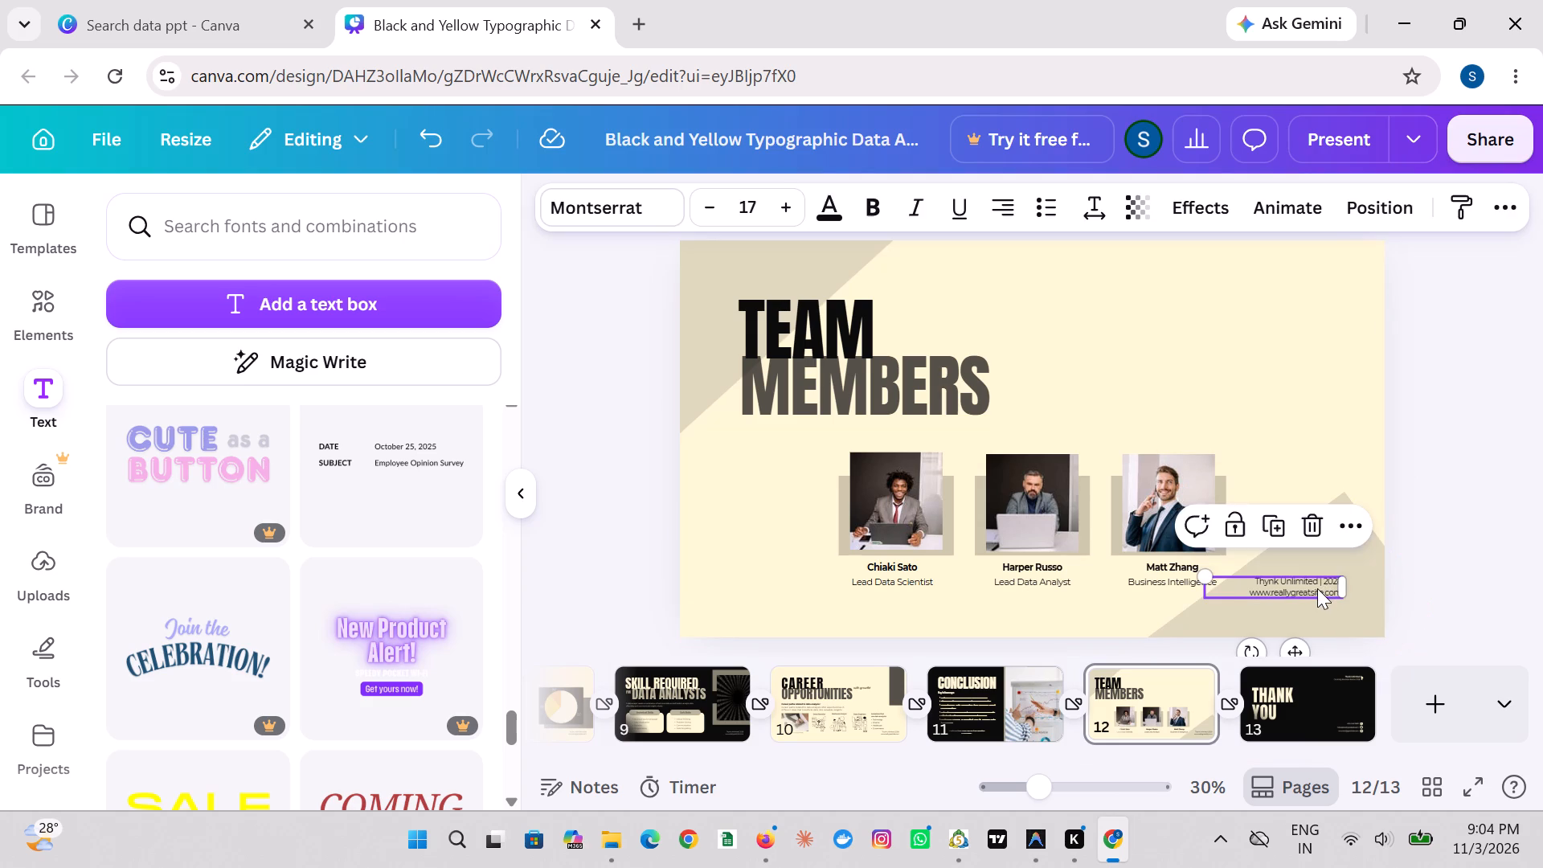
left_click(1313, 589)
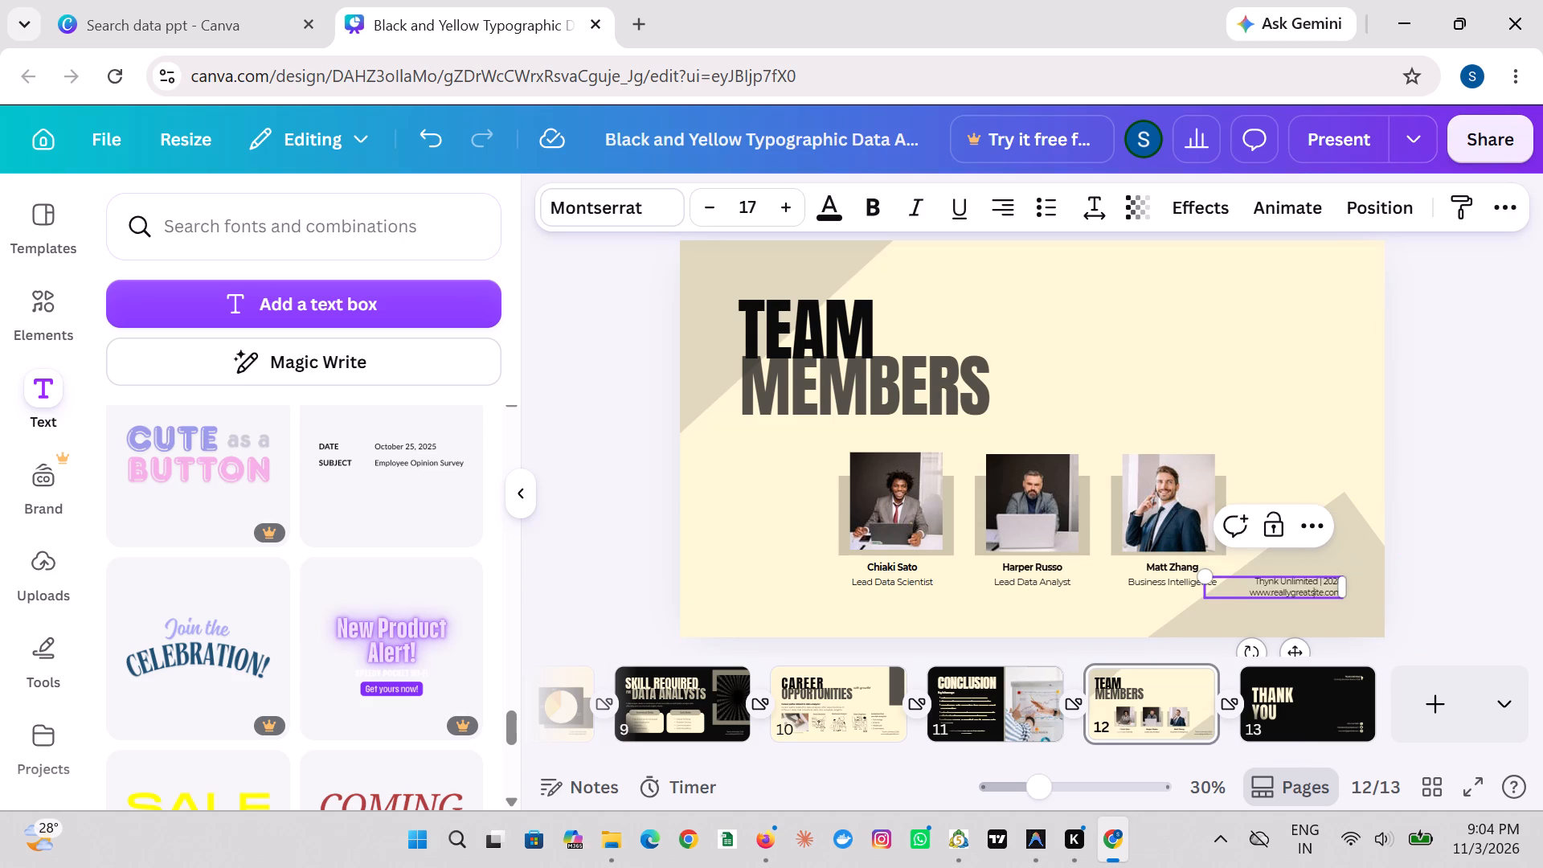
left_click(1291, 592)
key("BackSpace")
key("BackSpace")
key("BackSpace")
key("BackSpace")
key("BackSpace")
key("BackSpace")
type("gr")
type("ow")
Set the font size of the website address line in the footer to 20.
left_click(785, 206)
left_click(785, 206)
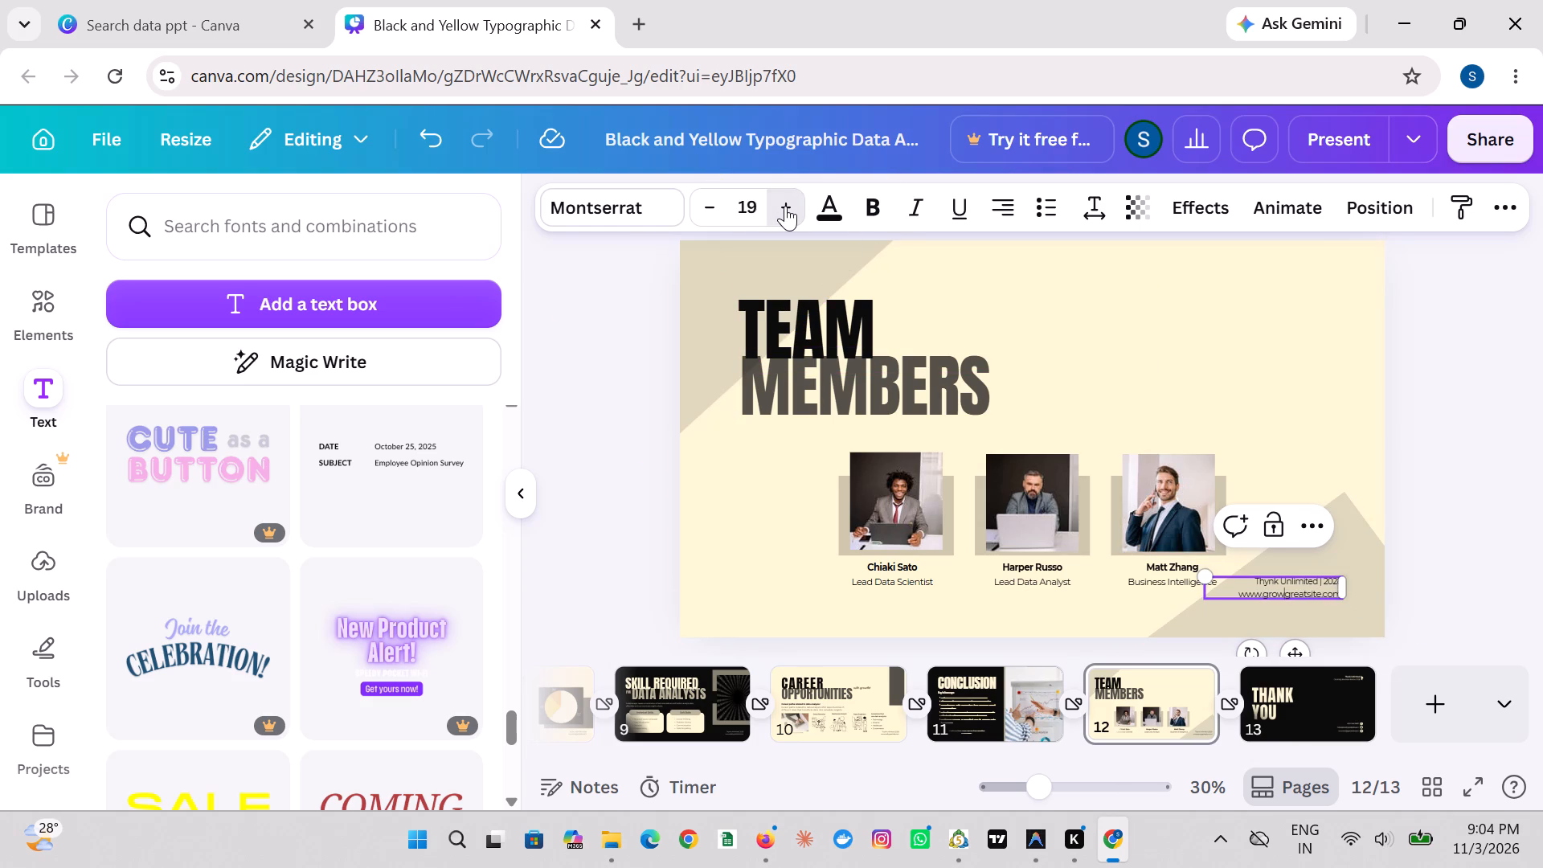
left_click(785, 206)
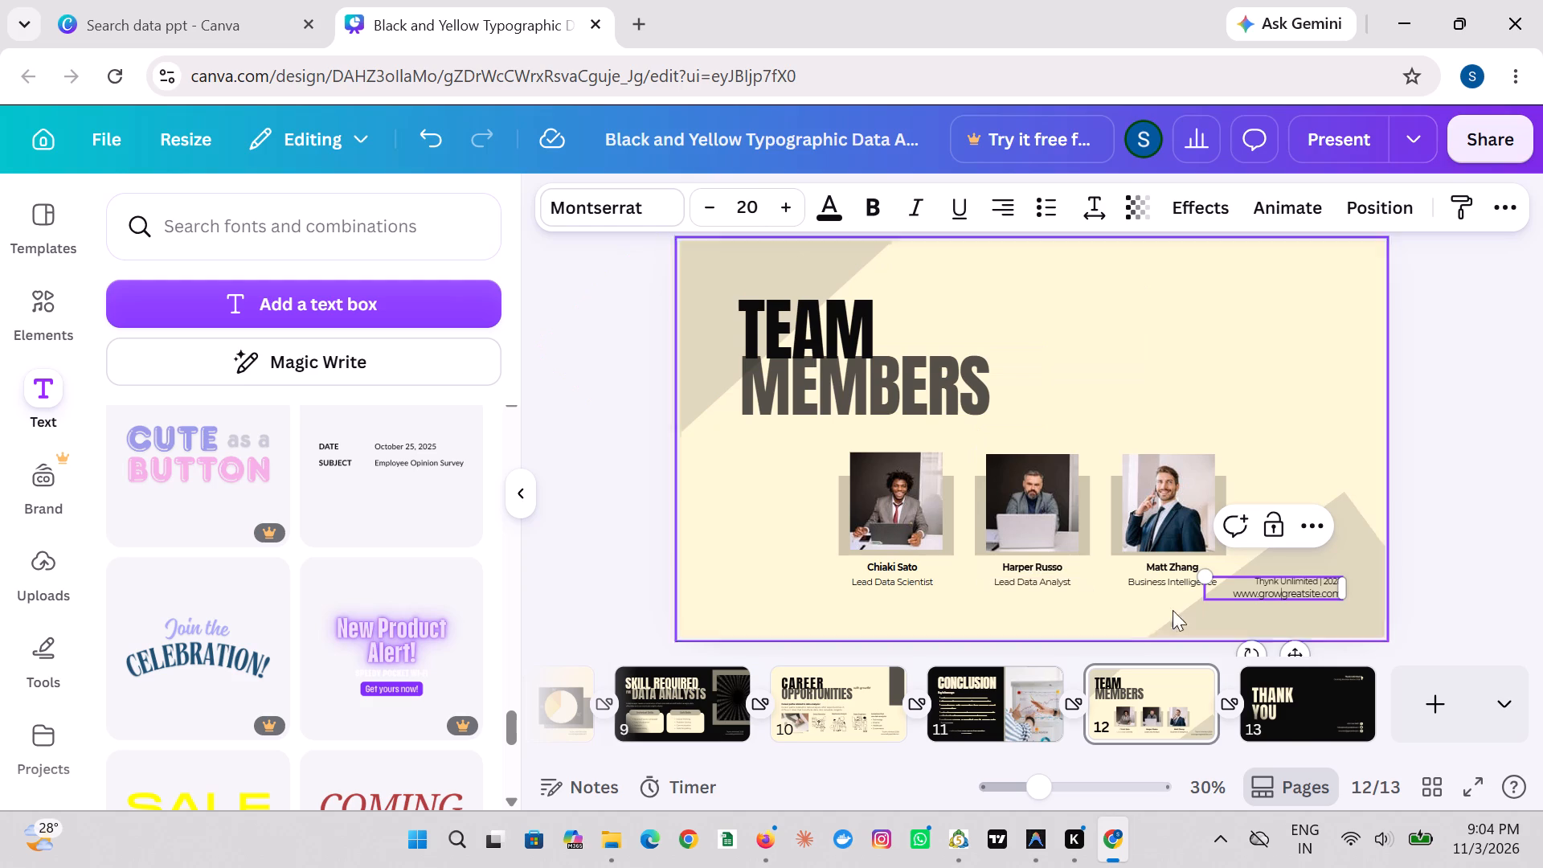
Reposition the beige diagonal shape in the slide's bottom-right corner so it clears the Business Intelligence caption.
left_click(1288, 610)
left_click_drag(1319, 578, 1312, 568)
left_click(1313, 573)
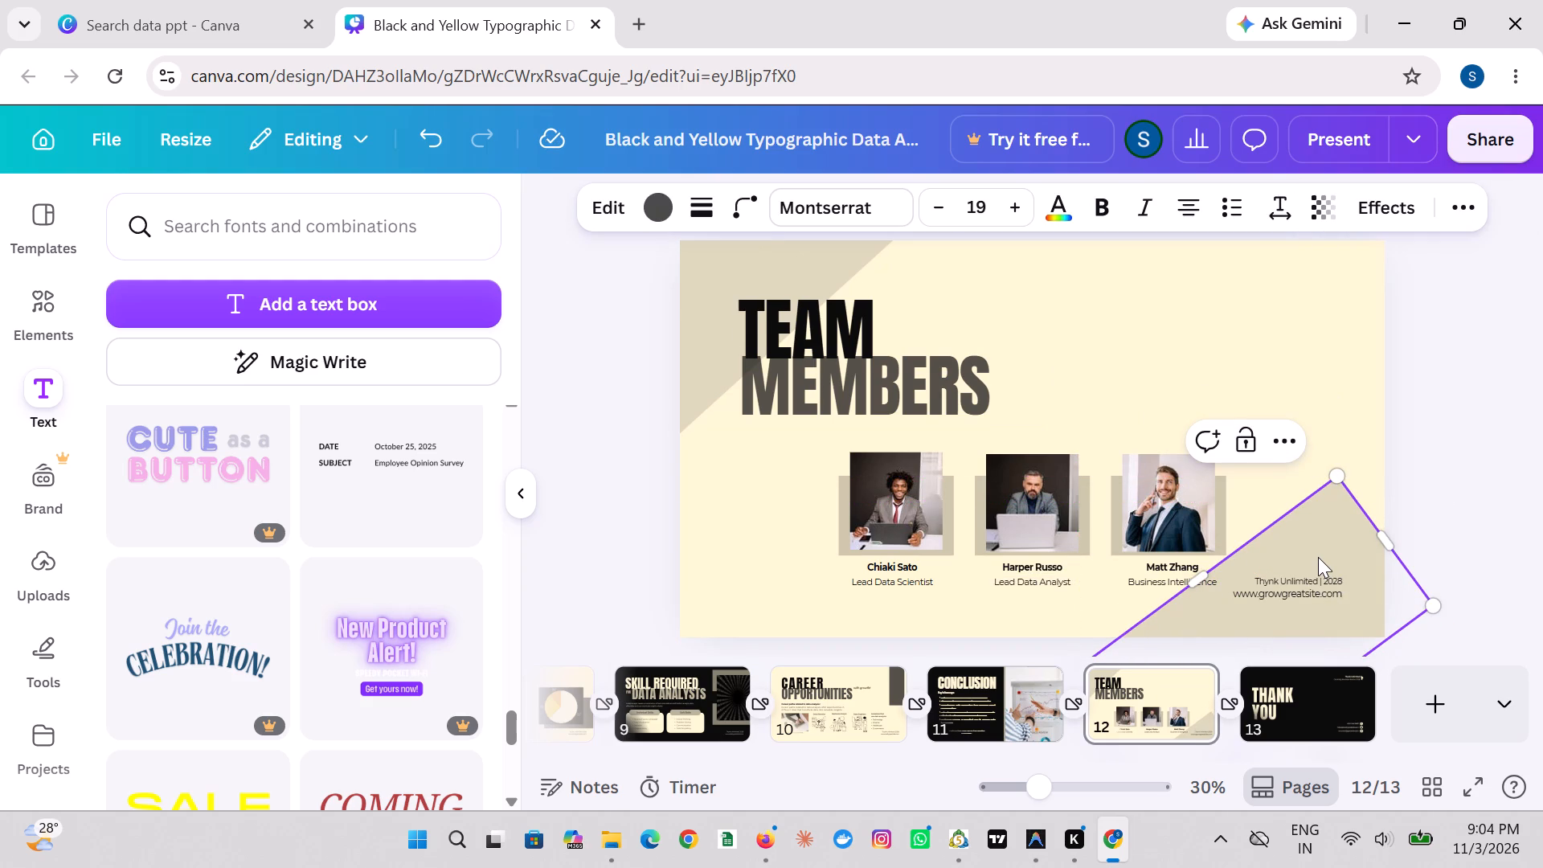
left_click(1318, 557)
left_click_drag(1331, 536, 1349, 547)
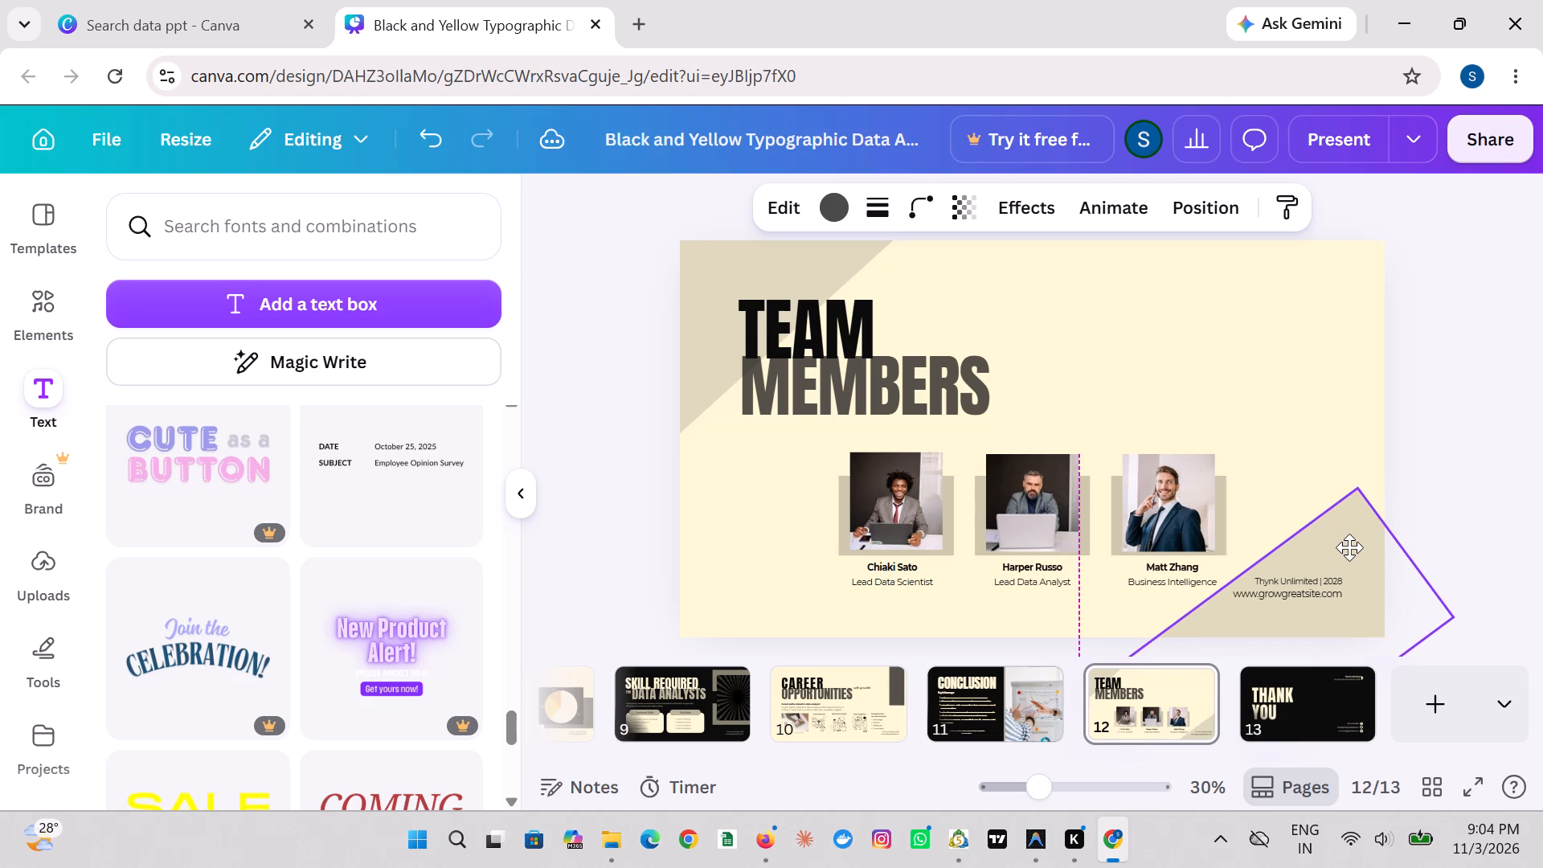
left_click_drag(1349, 547, 1348, 548)
Move the Thynk Unlimited and website footer text further down and outward into the slide's bottom-right corner.
left_click(1331, 581)
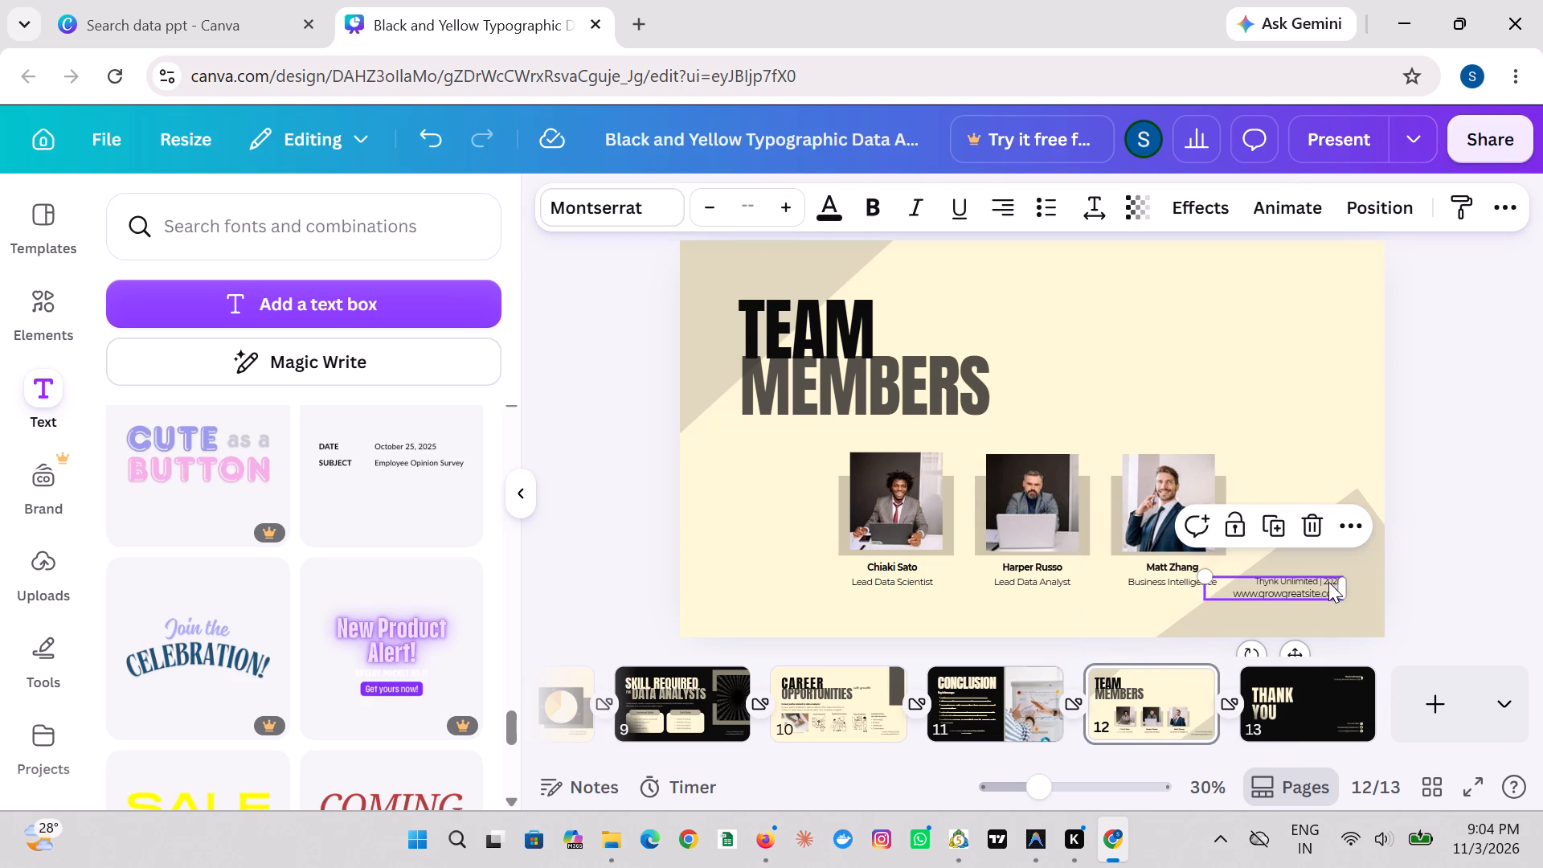
left_click_drag(1314, 582, 1328, 584)
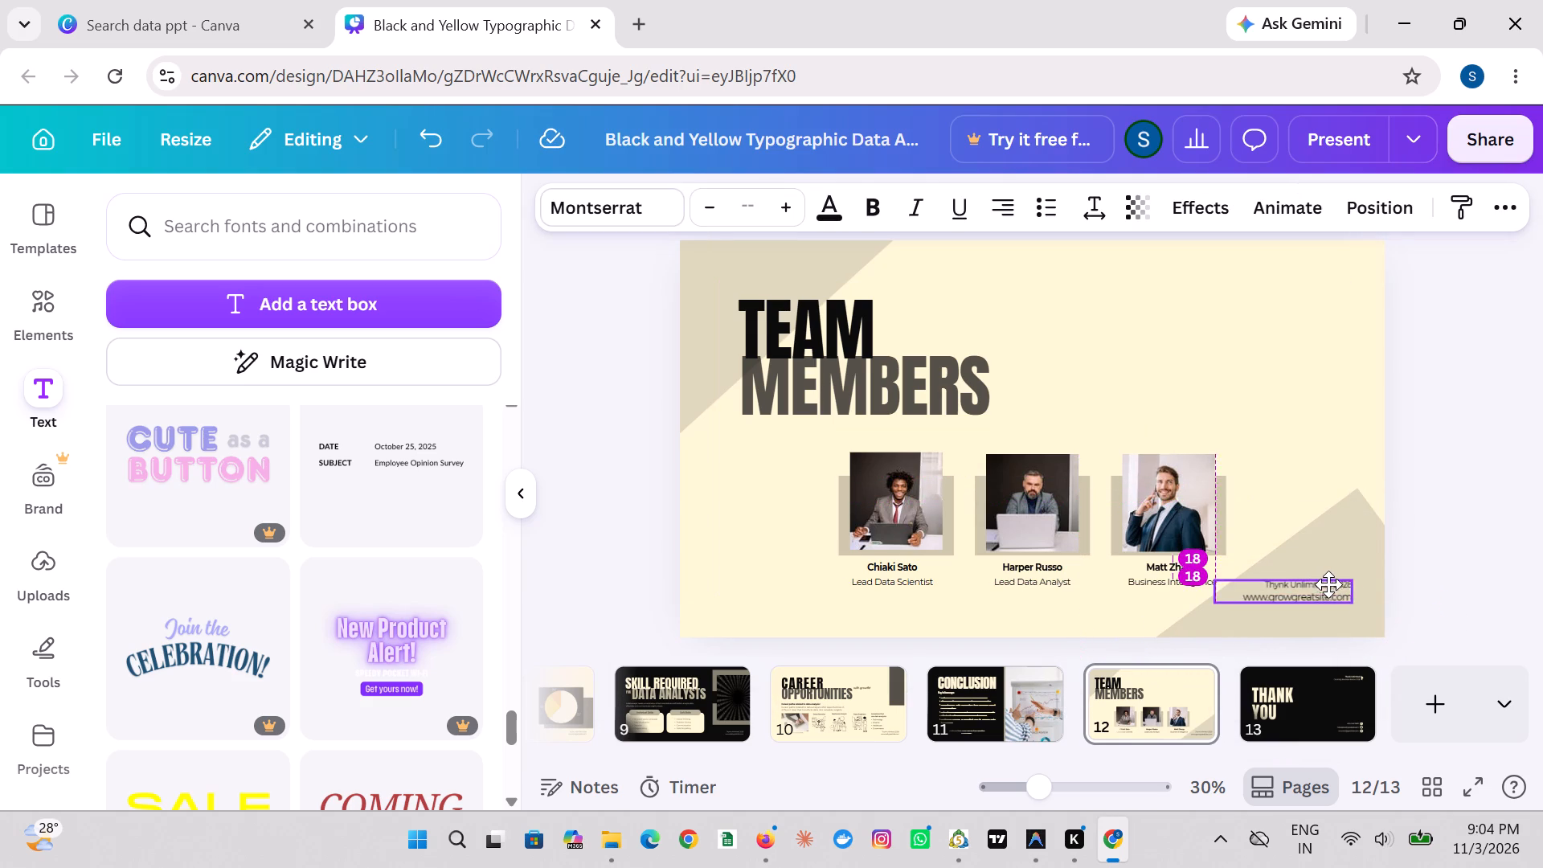
left_click_drag(1328, 584, 1342, 600)
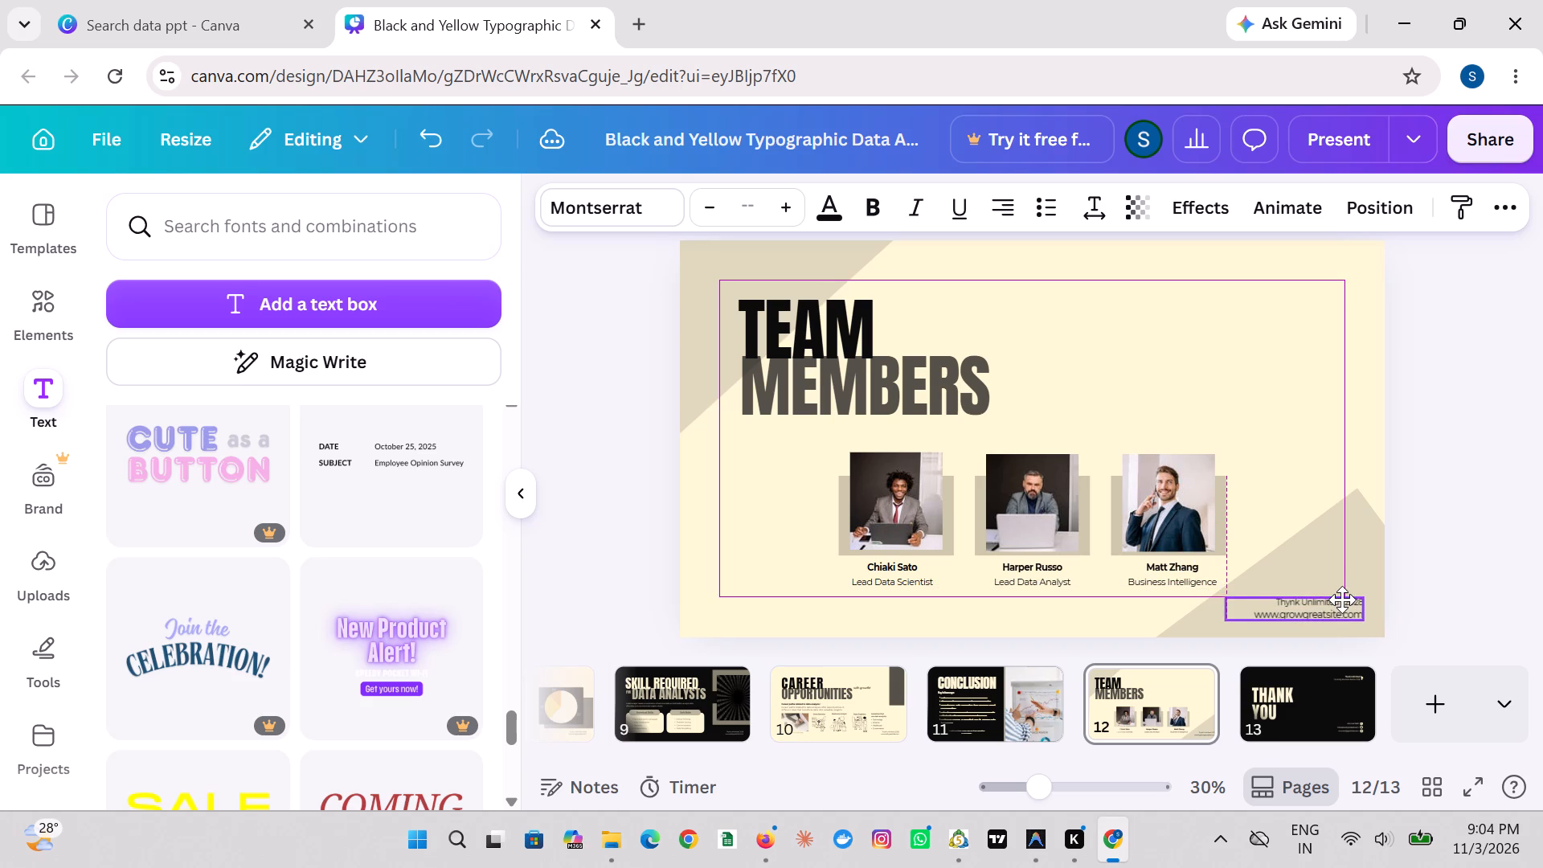
left_click_drag(1342, 600, 1344, 598)
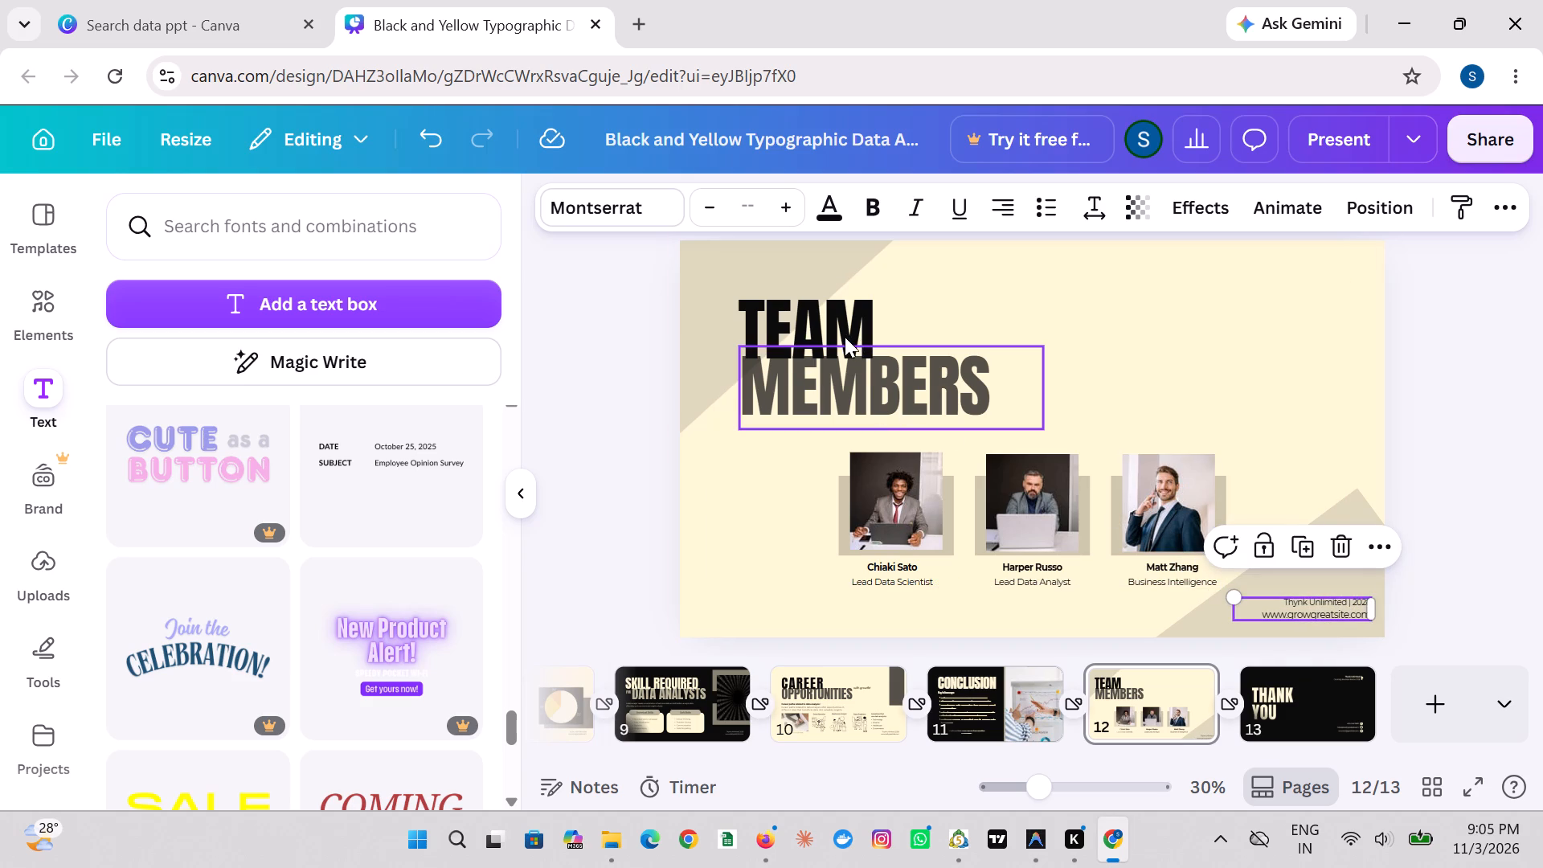
Move the beige diagonal shape in the Team Members slide's top-left corner slightly lower.
left_click_drag(828, 276, 828, 299)
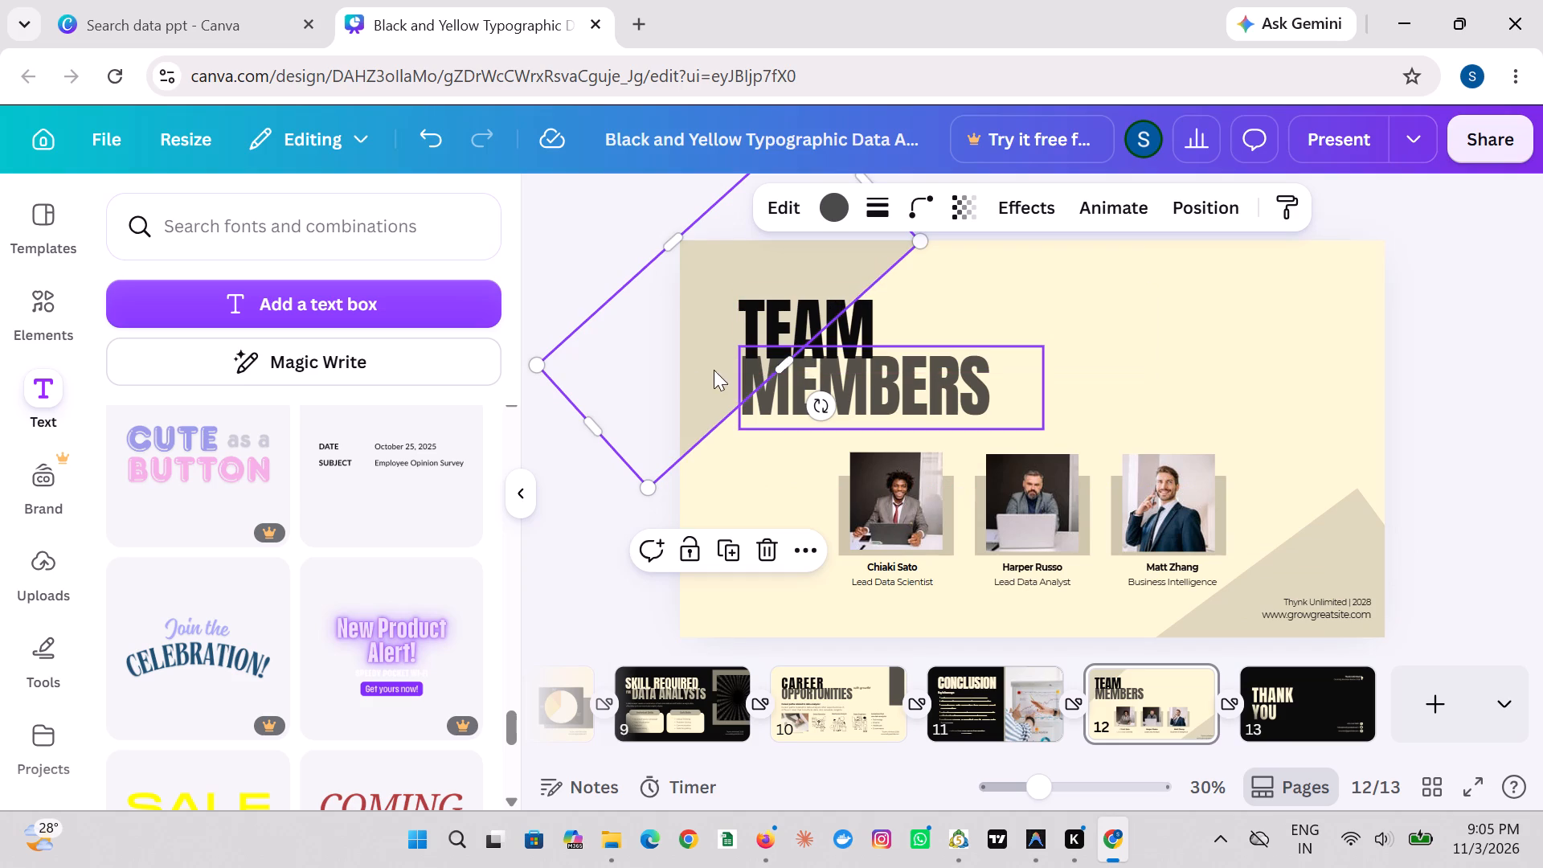
left_click(568, 540)
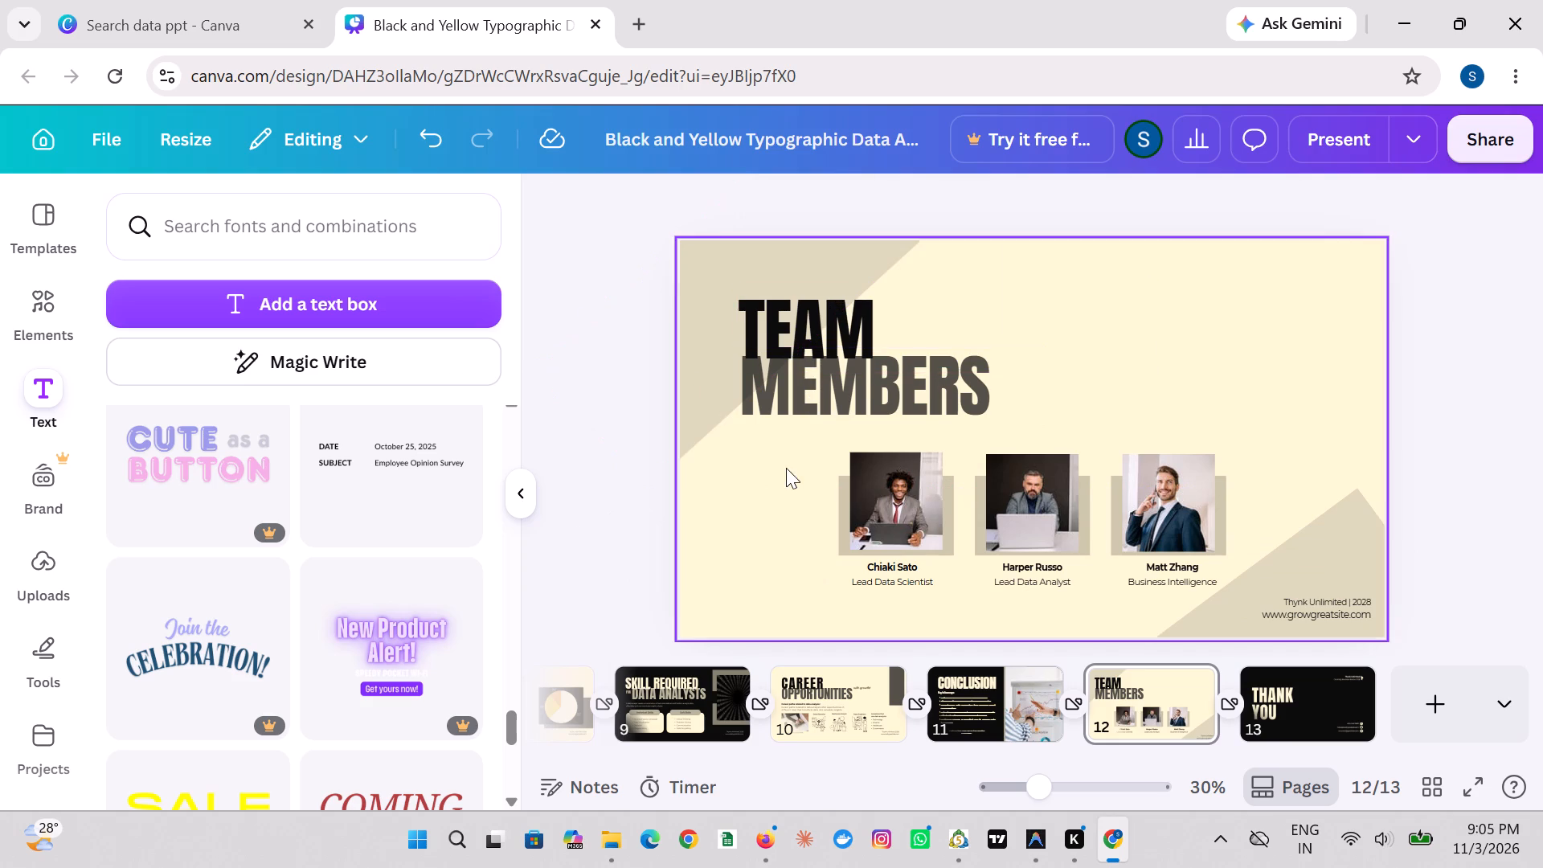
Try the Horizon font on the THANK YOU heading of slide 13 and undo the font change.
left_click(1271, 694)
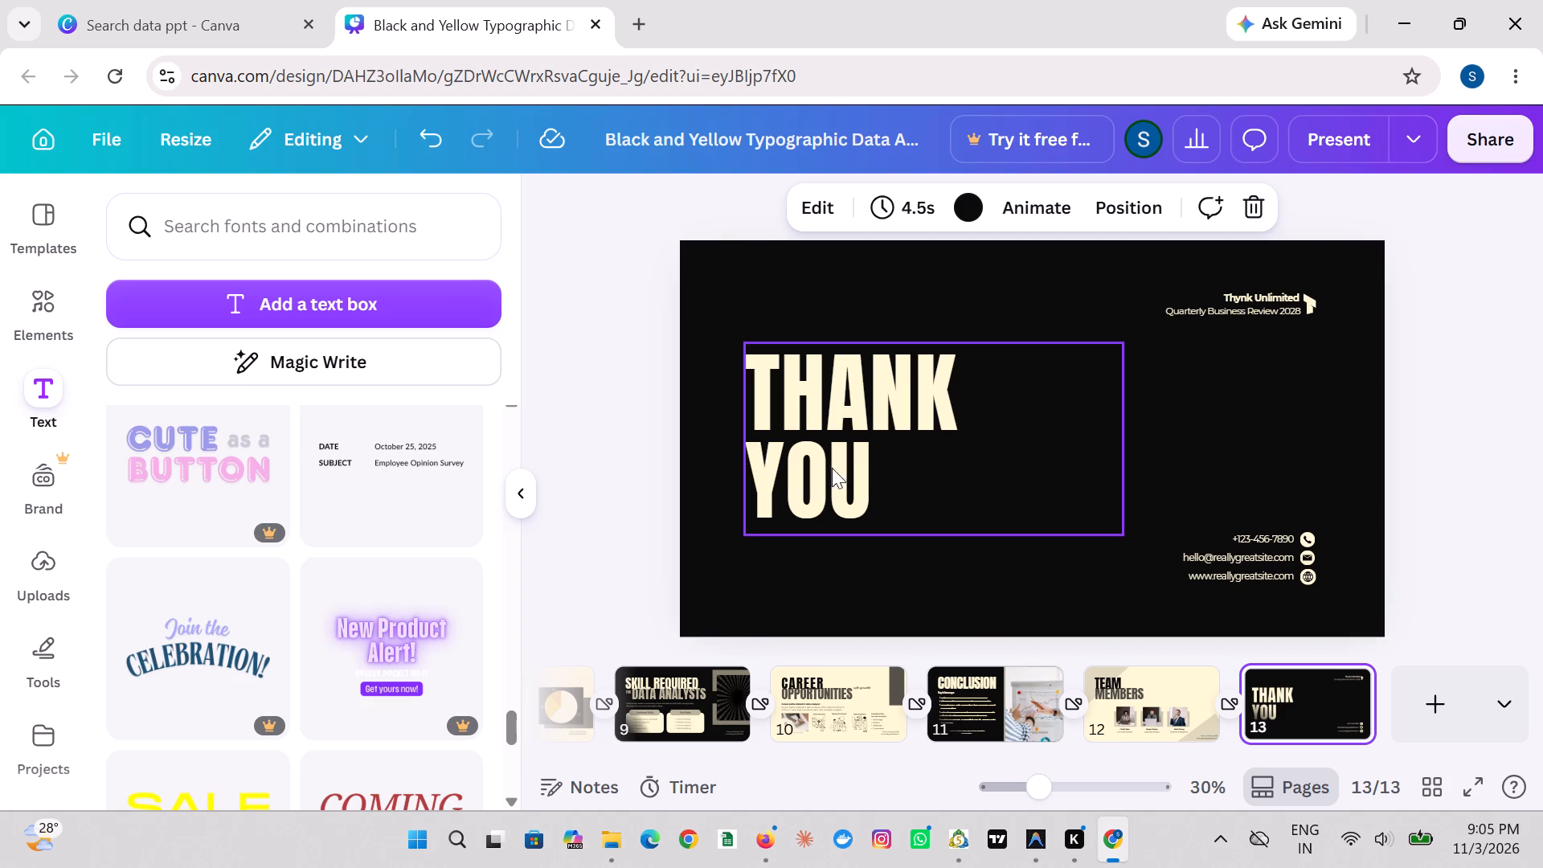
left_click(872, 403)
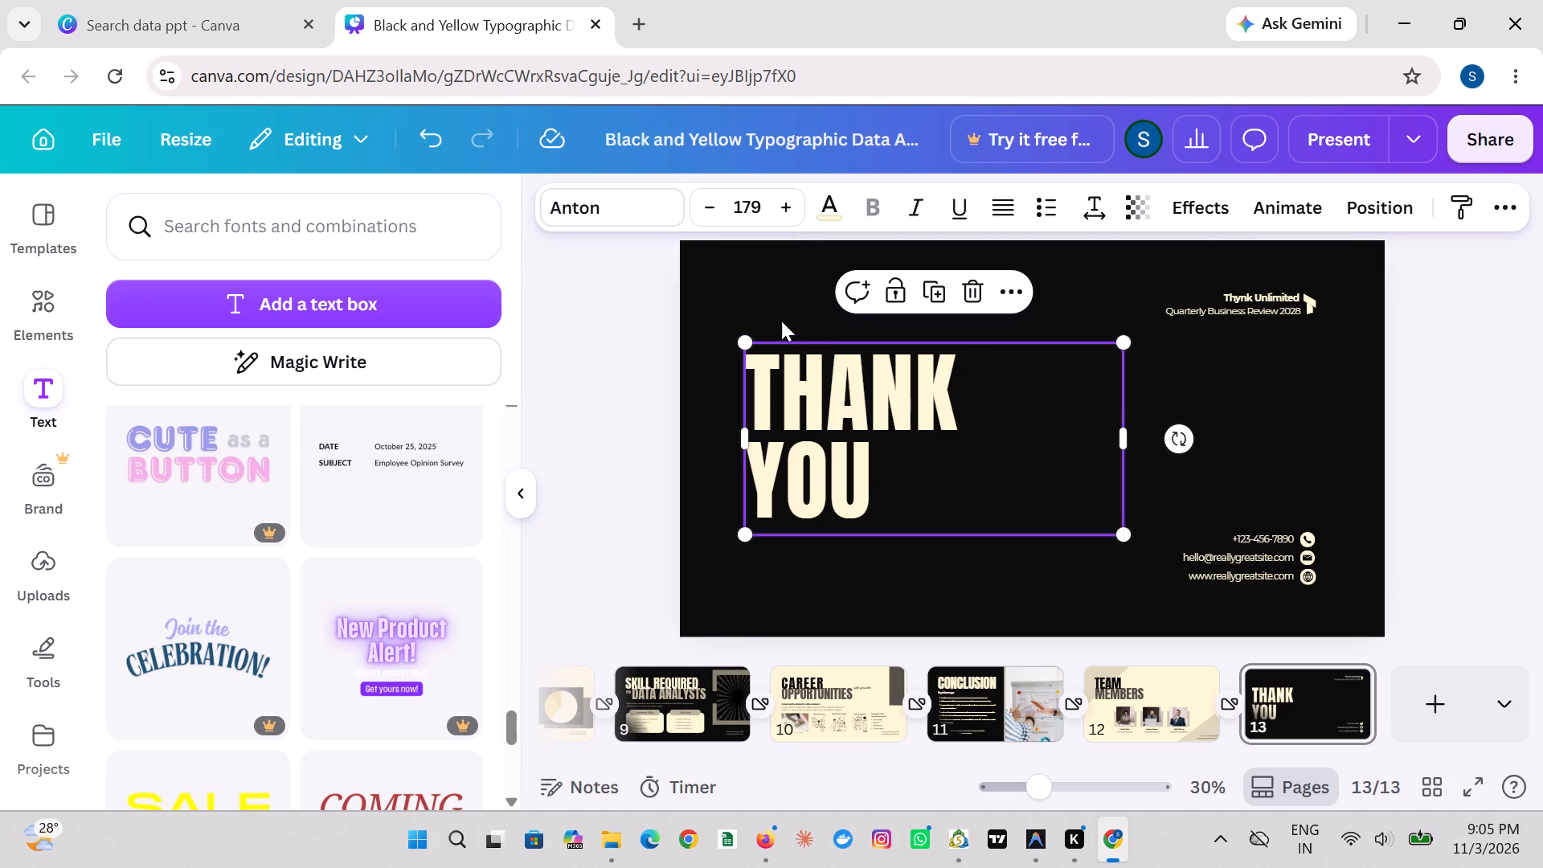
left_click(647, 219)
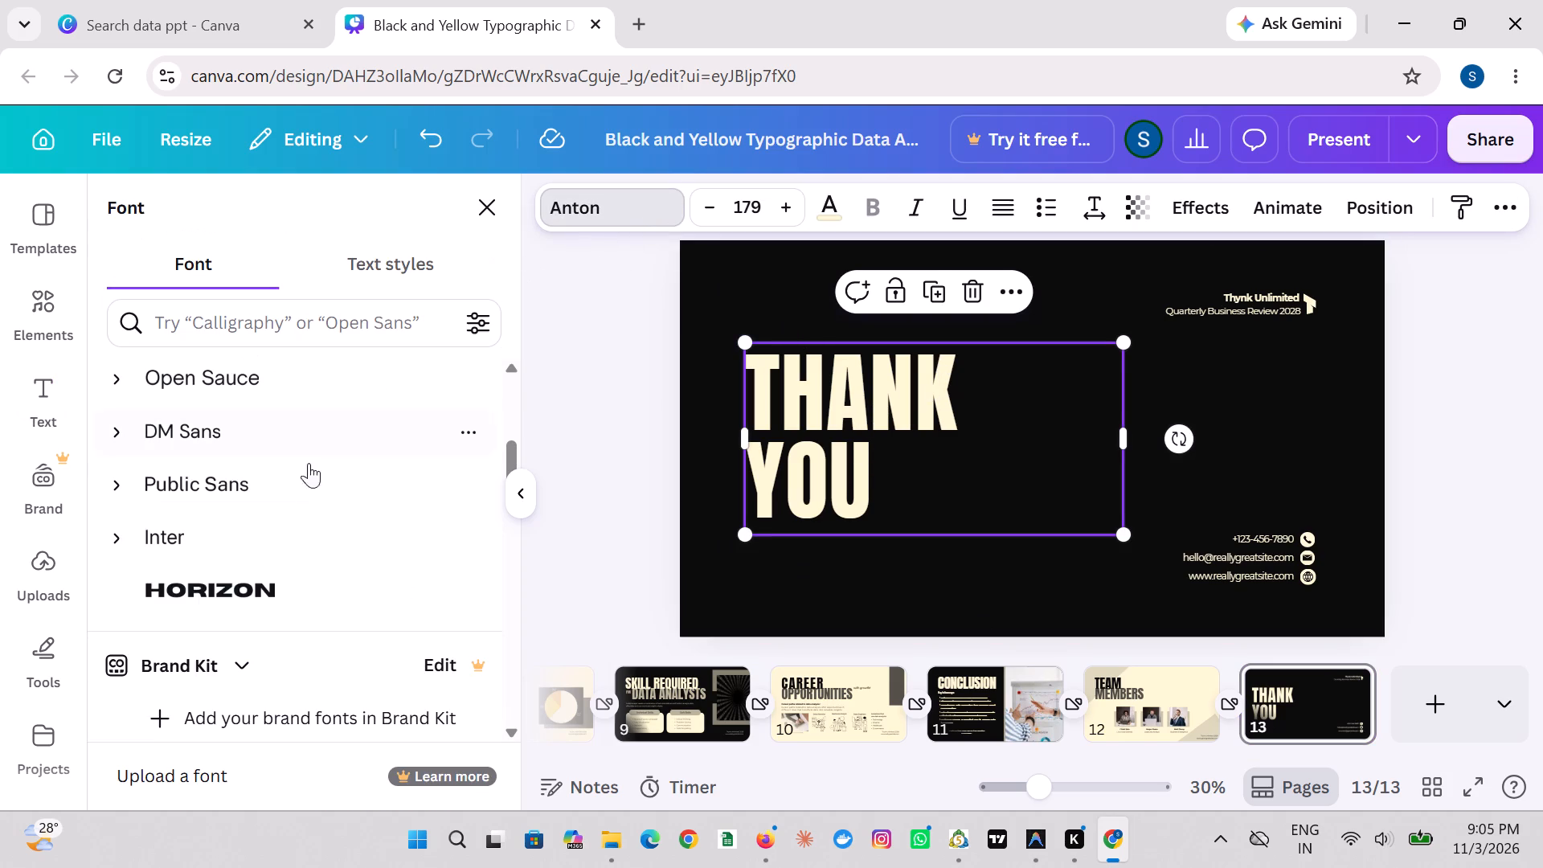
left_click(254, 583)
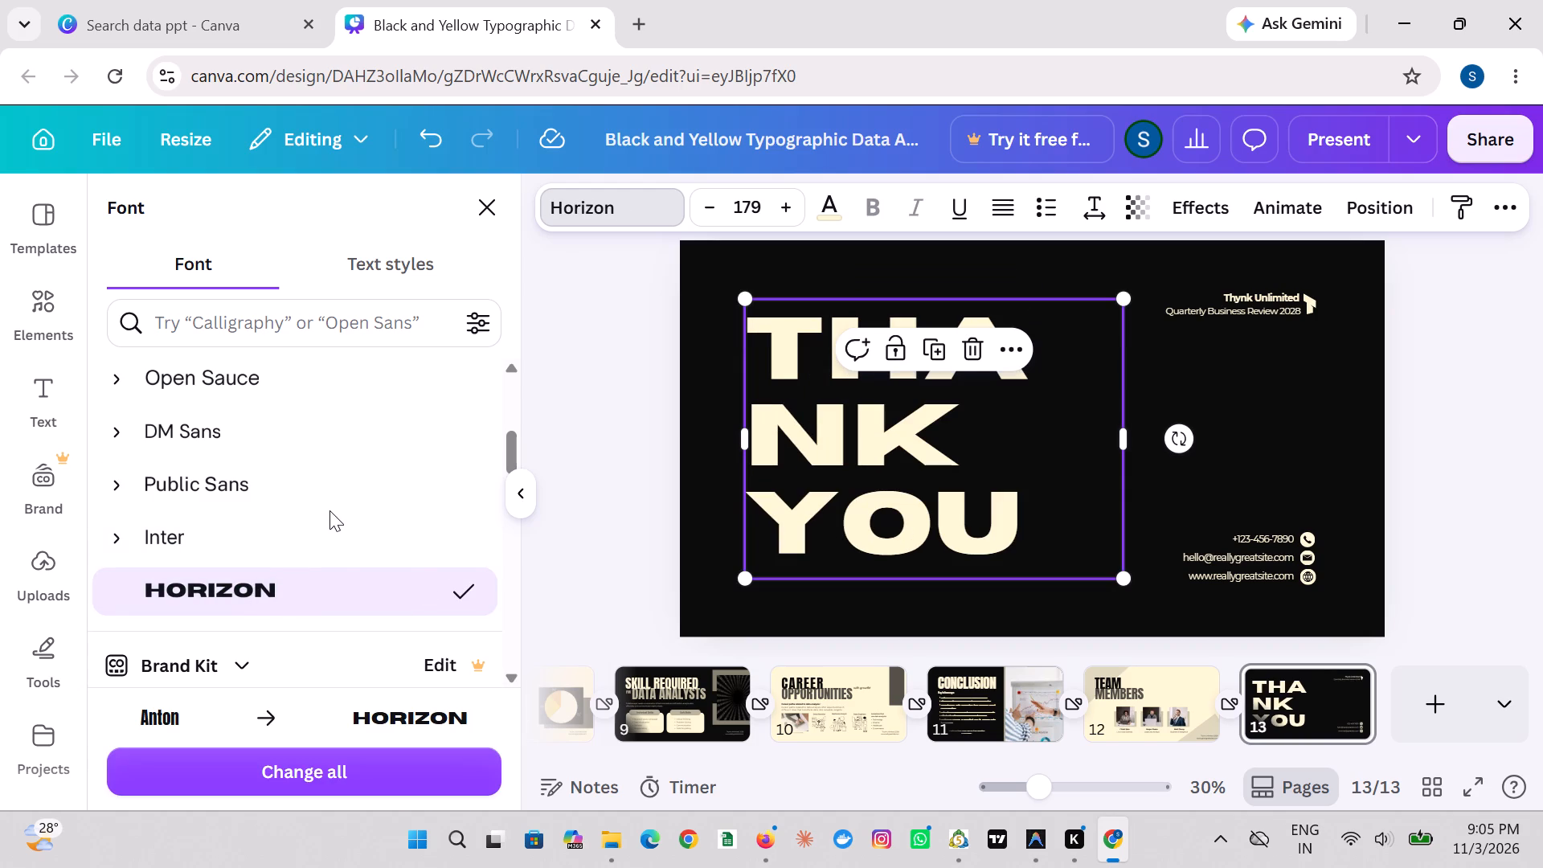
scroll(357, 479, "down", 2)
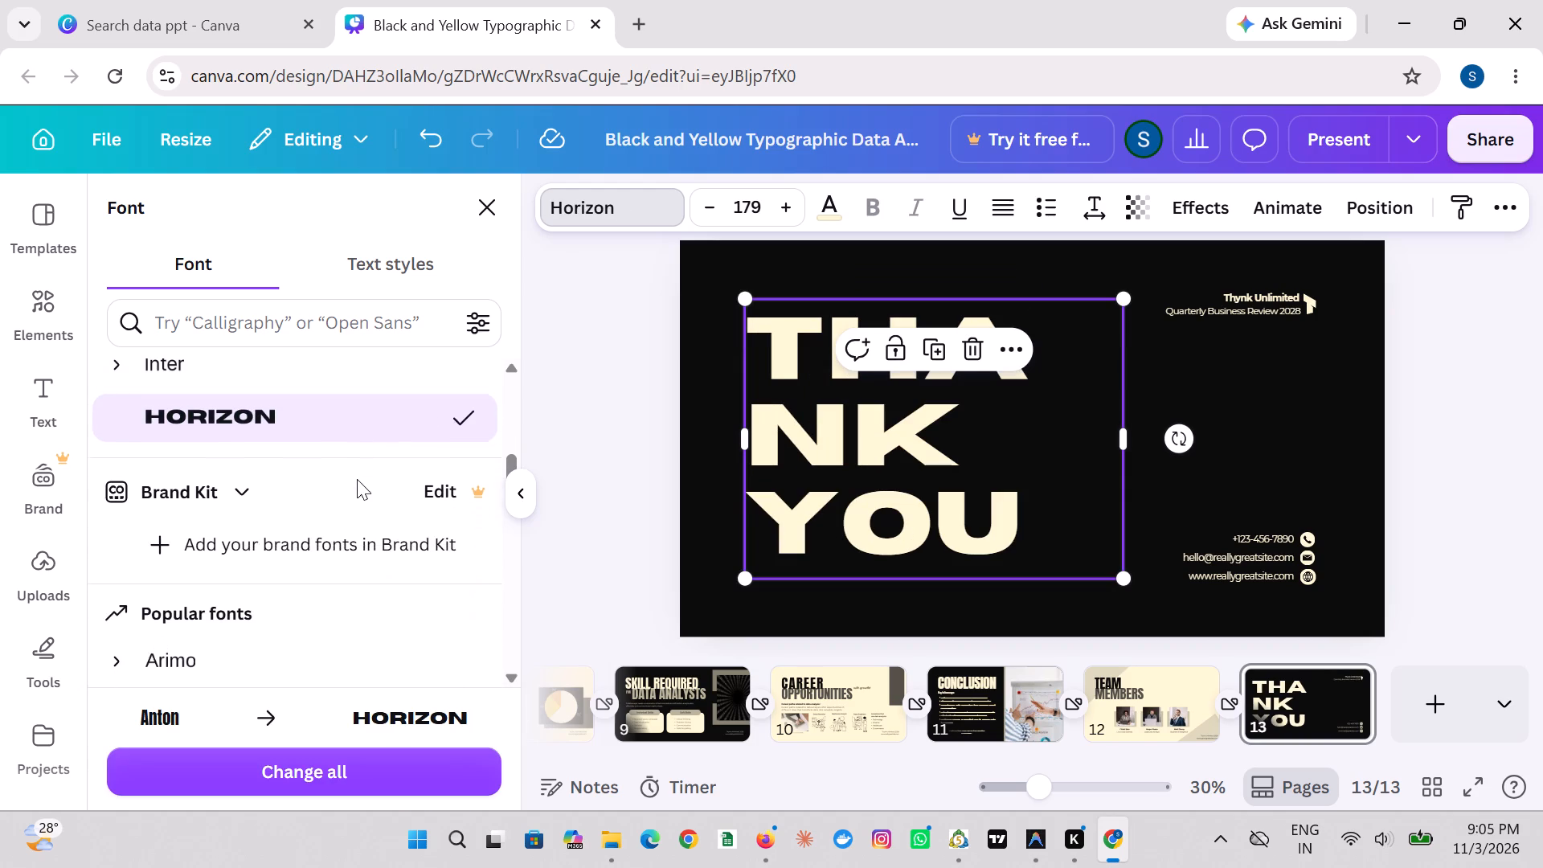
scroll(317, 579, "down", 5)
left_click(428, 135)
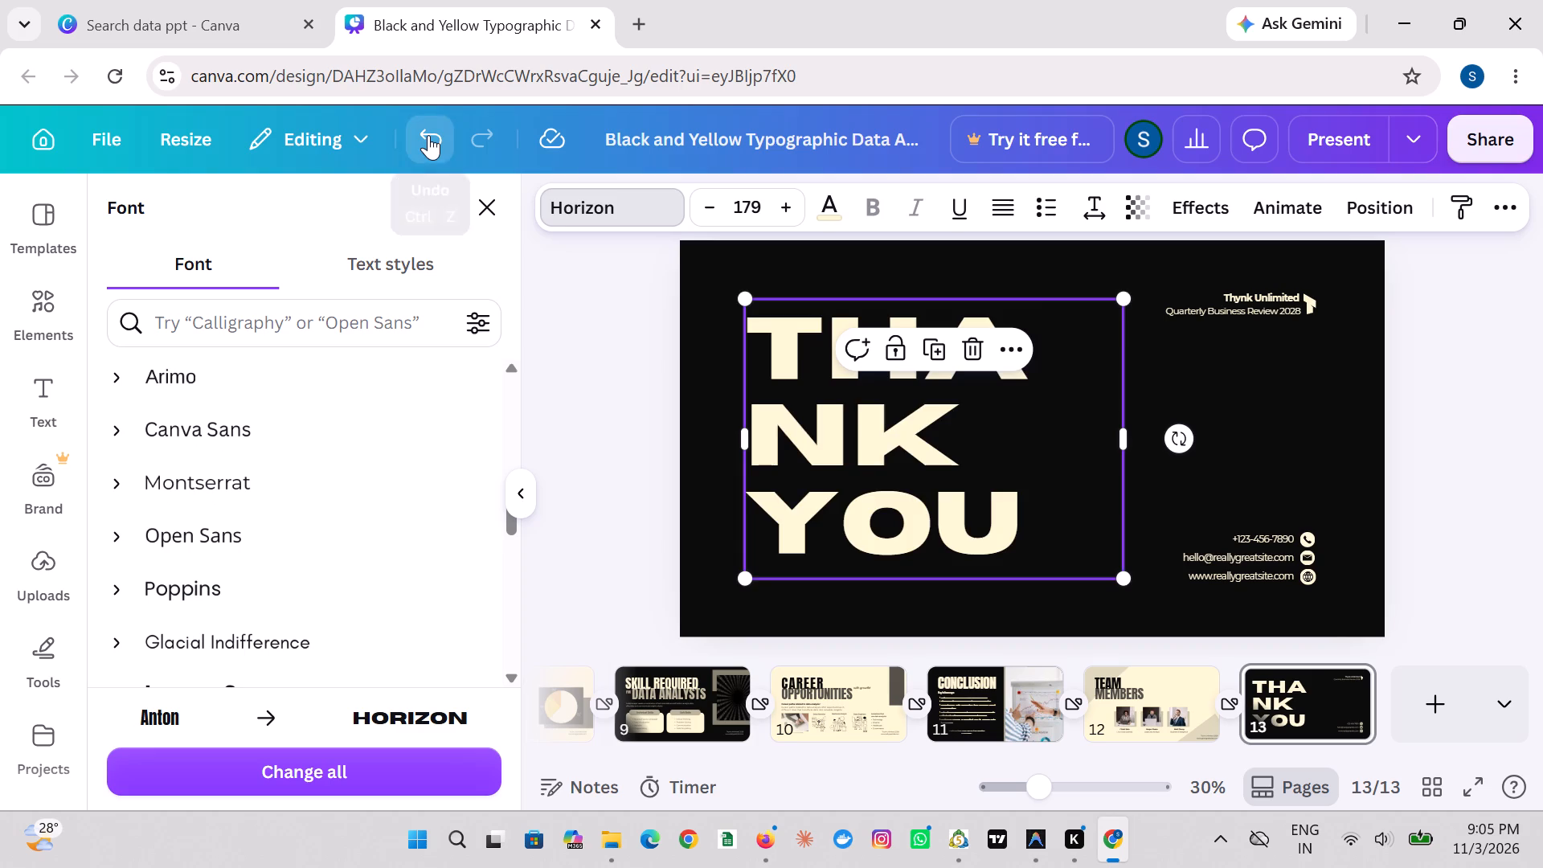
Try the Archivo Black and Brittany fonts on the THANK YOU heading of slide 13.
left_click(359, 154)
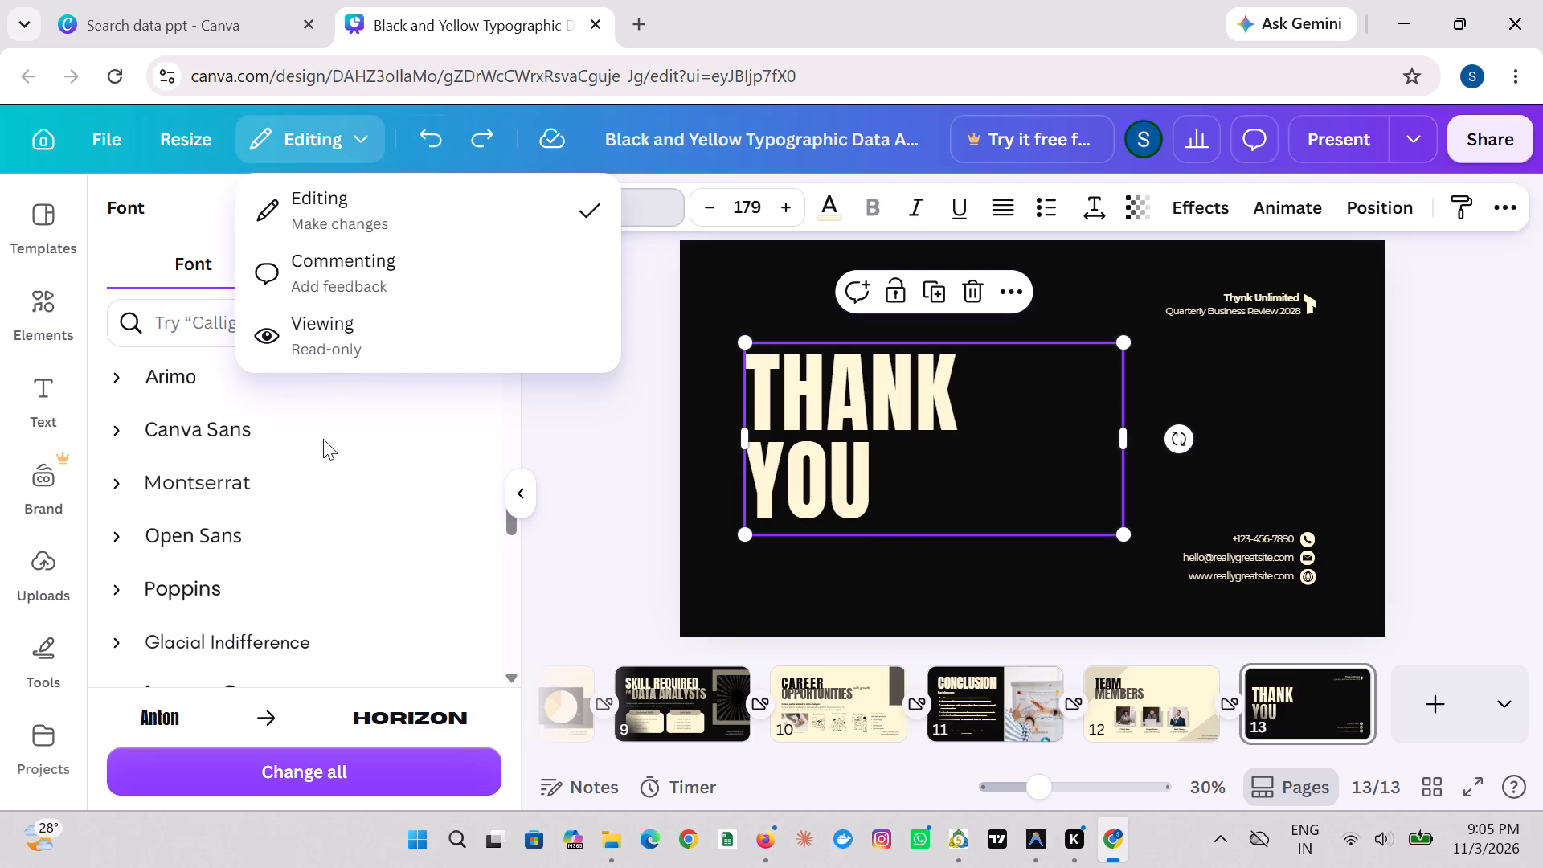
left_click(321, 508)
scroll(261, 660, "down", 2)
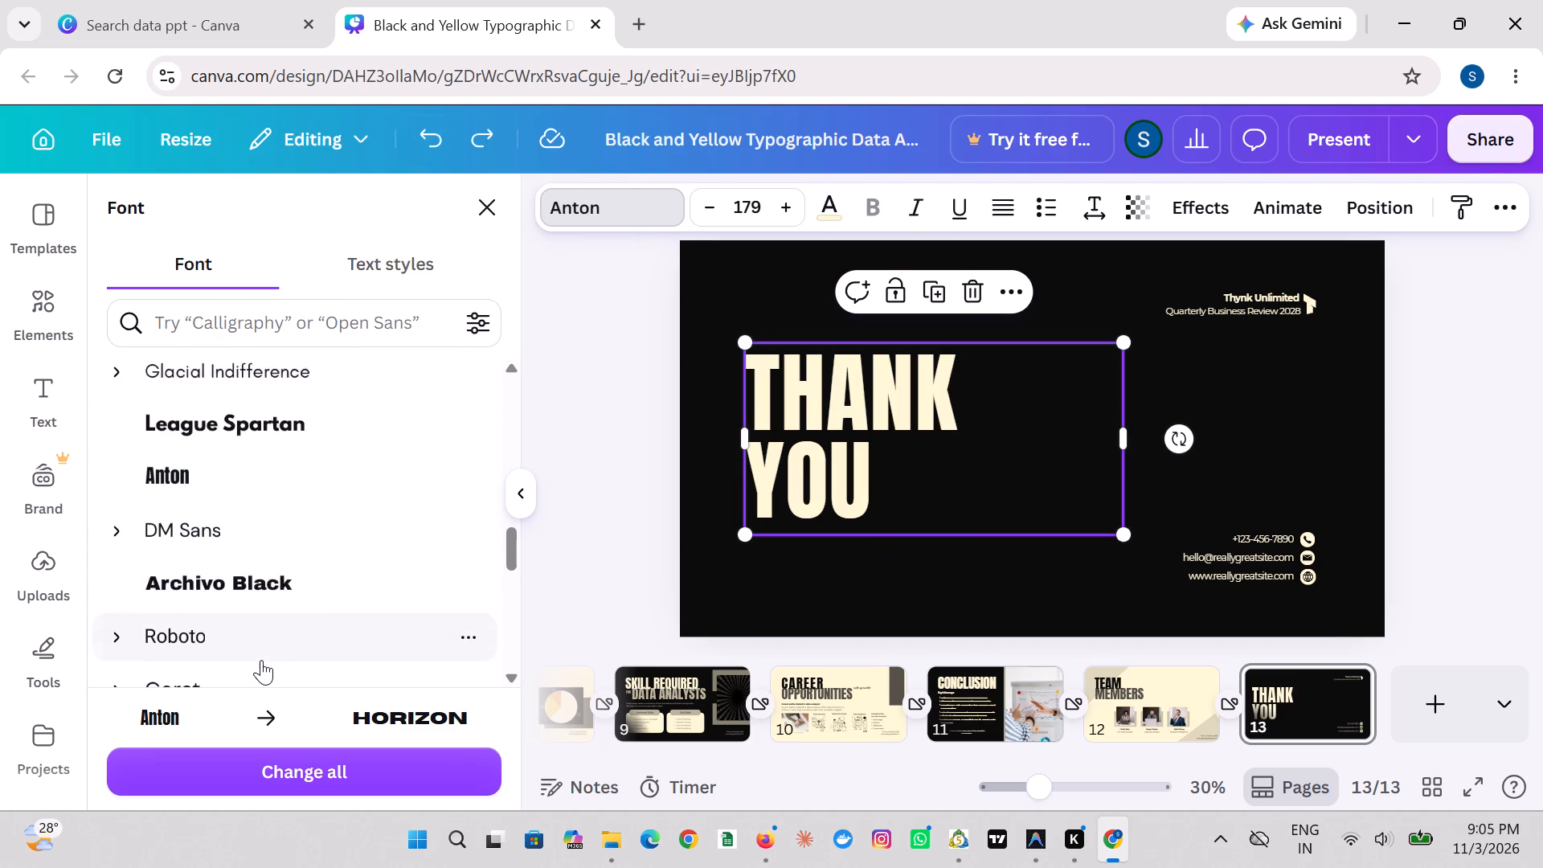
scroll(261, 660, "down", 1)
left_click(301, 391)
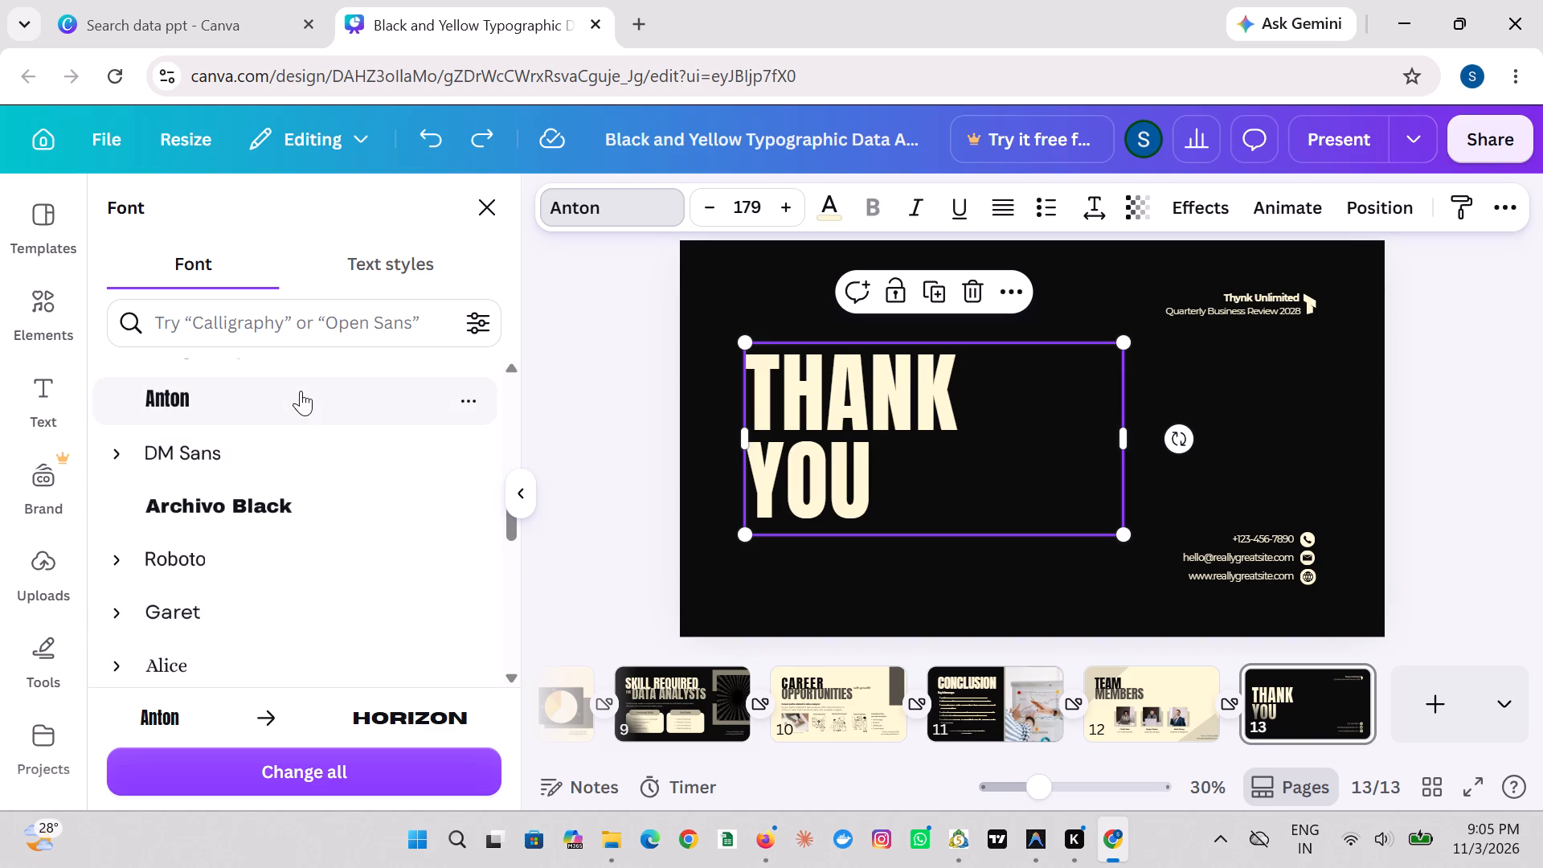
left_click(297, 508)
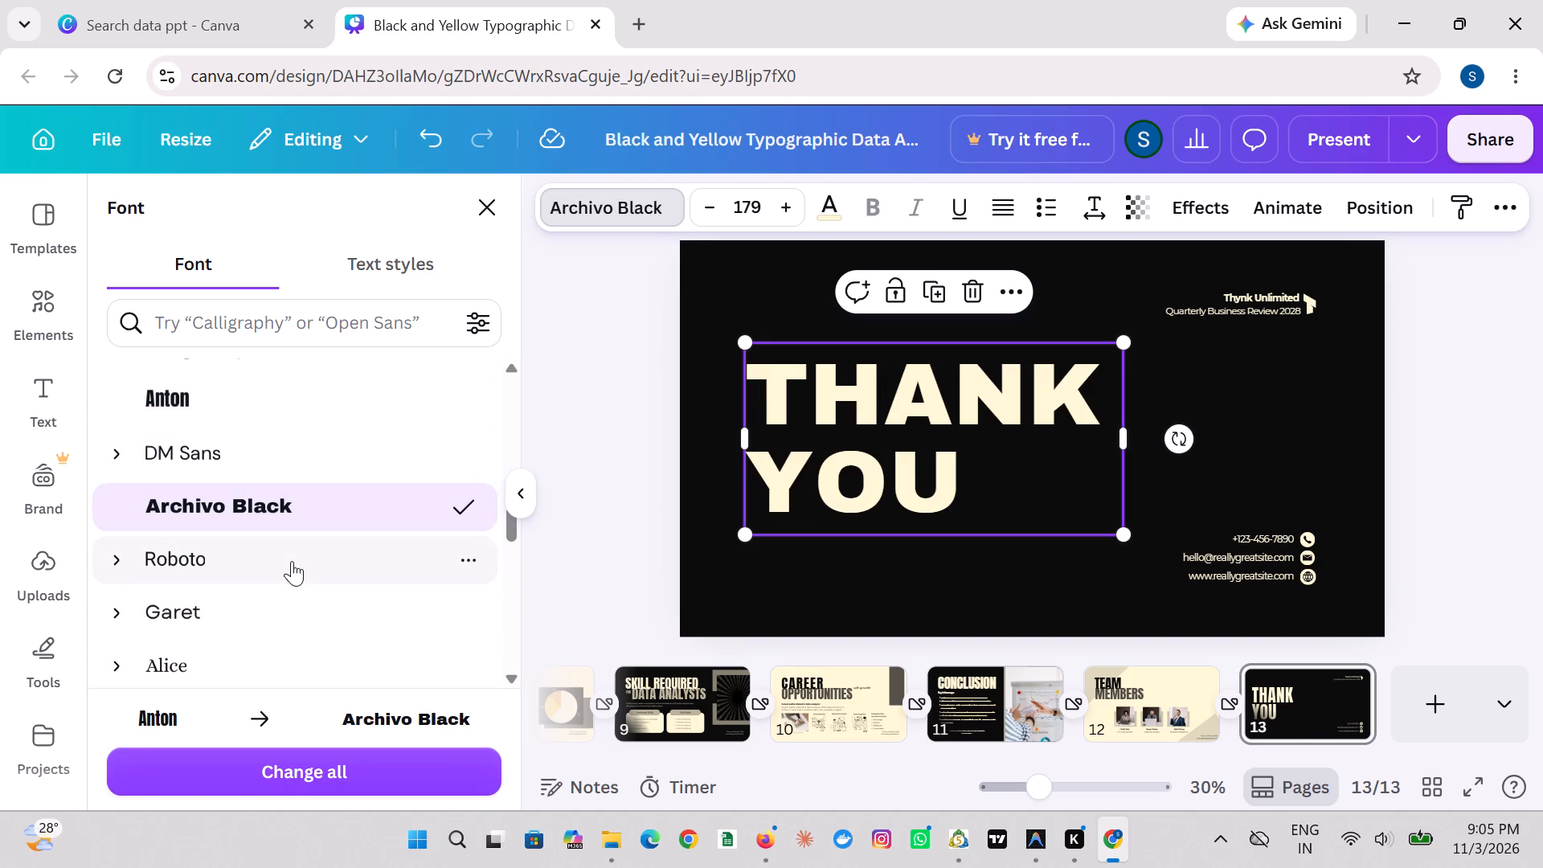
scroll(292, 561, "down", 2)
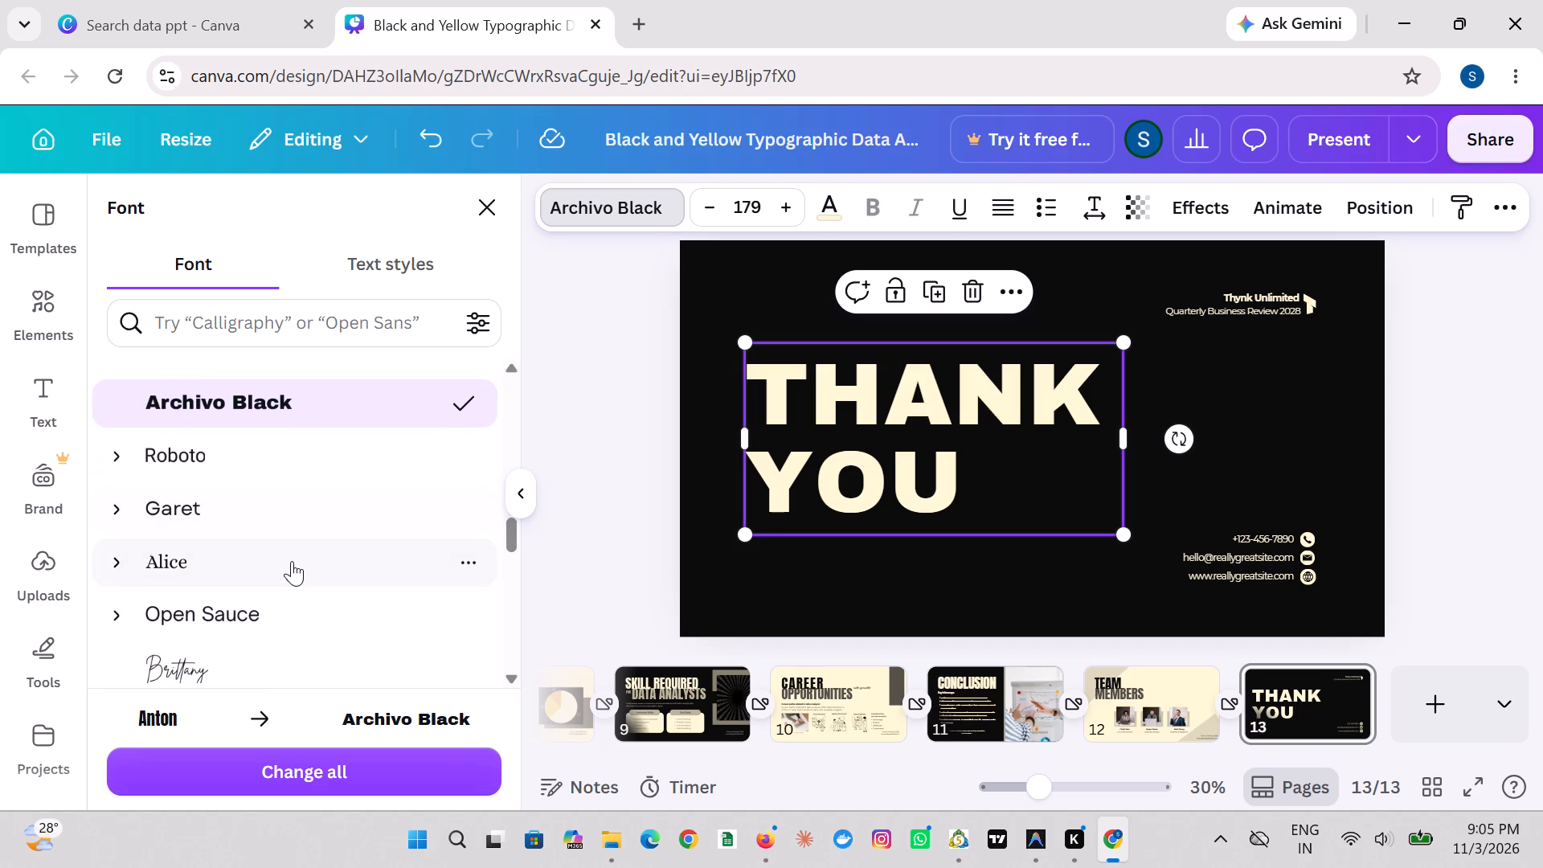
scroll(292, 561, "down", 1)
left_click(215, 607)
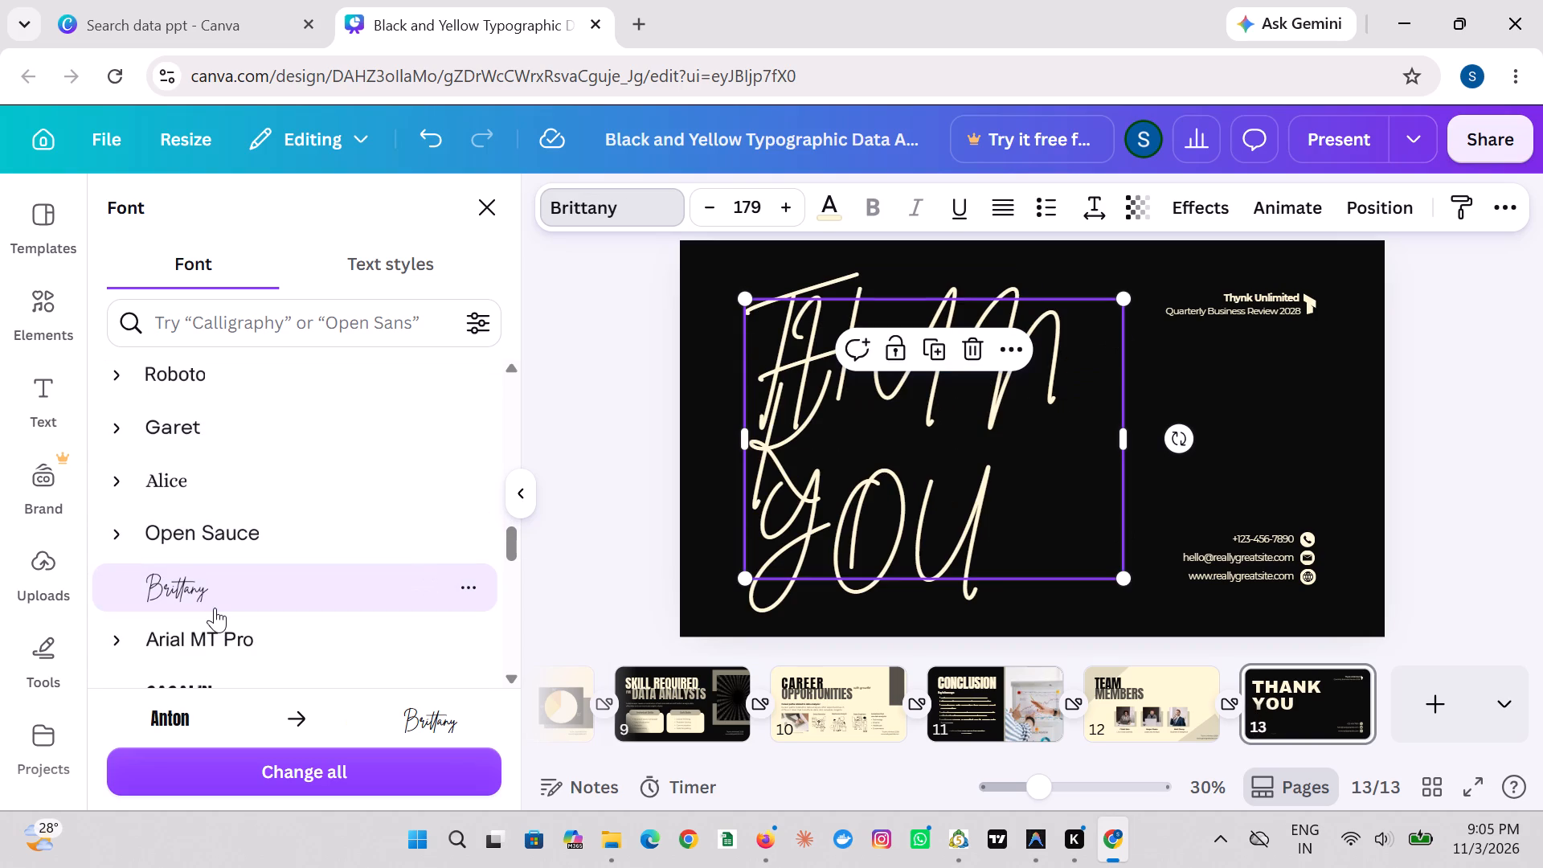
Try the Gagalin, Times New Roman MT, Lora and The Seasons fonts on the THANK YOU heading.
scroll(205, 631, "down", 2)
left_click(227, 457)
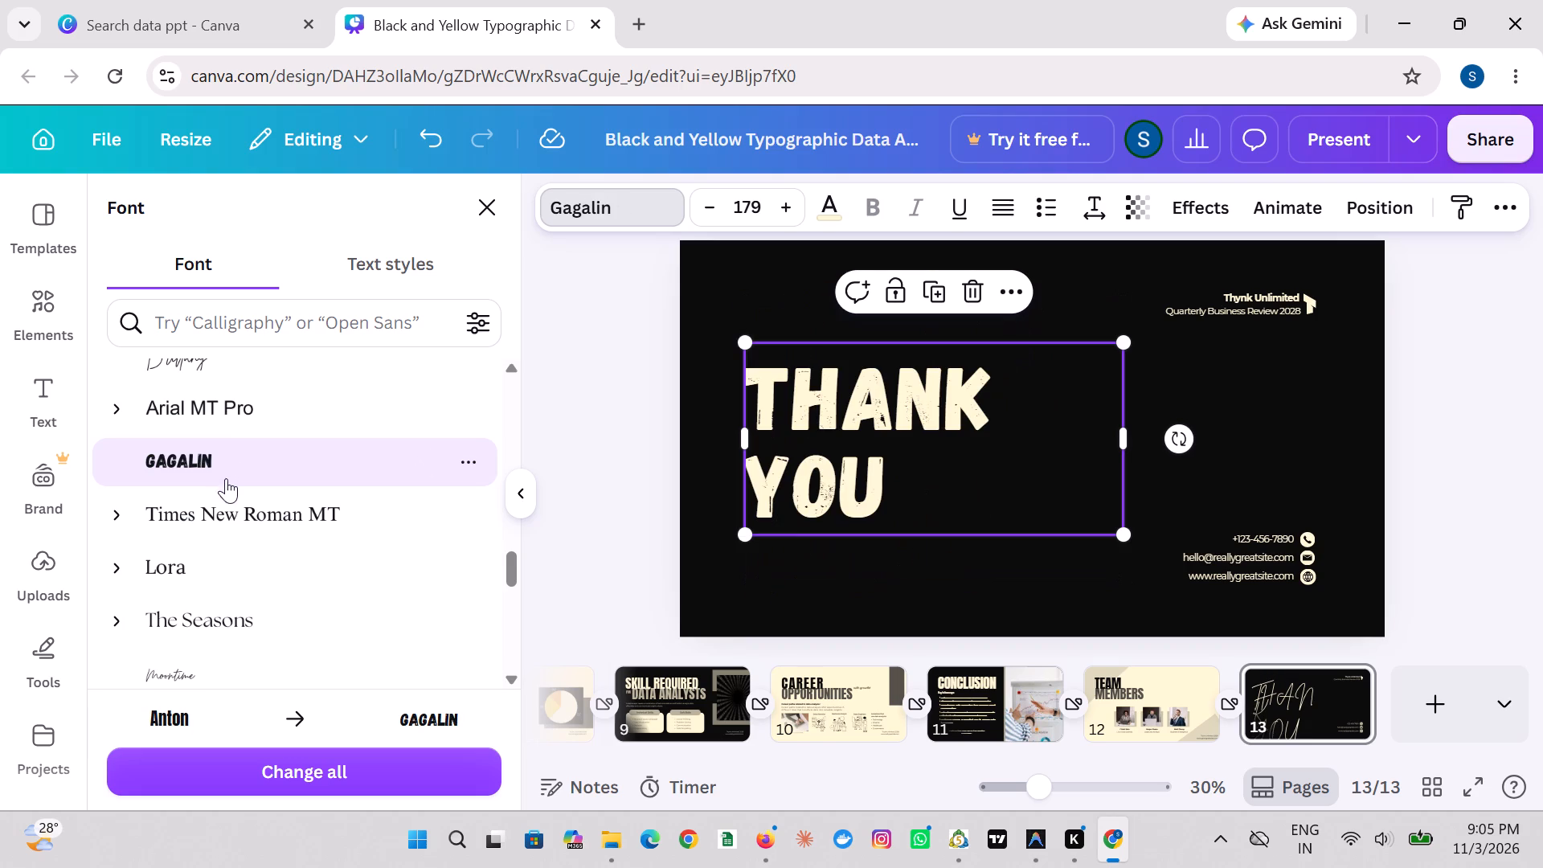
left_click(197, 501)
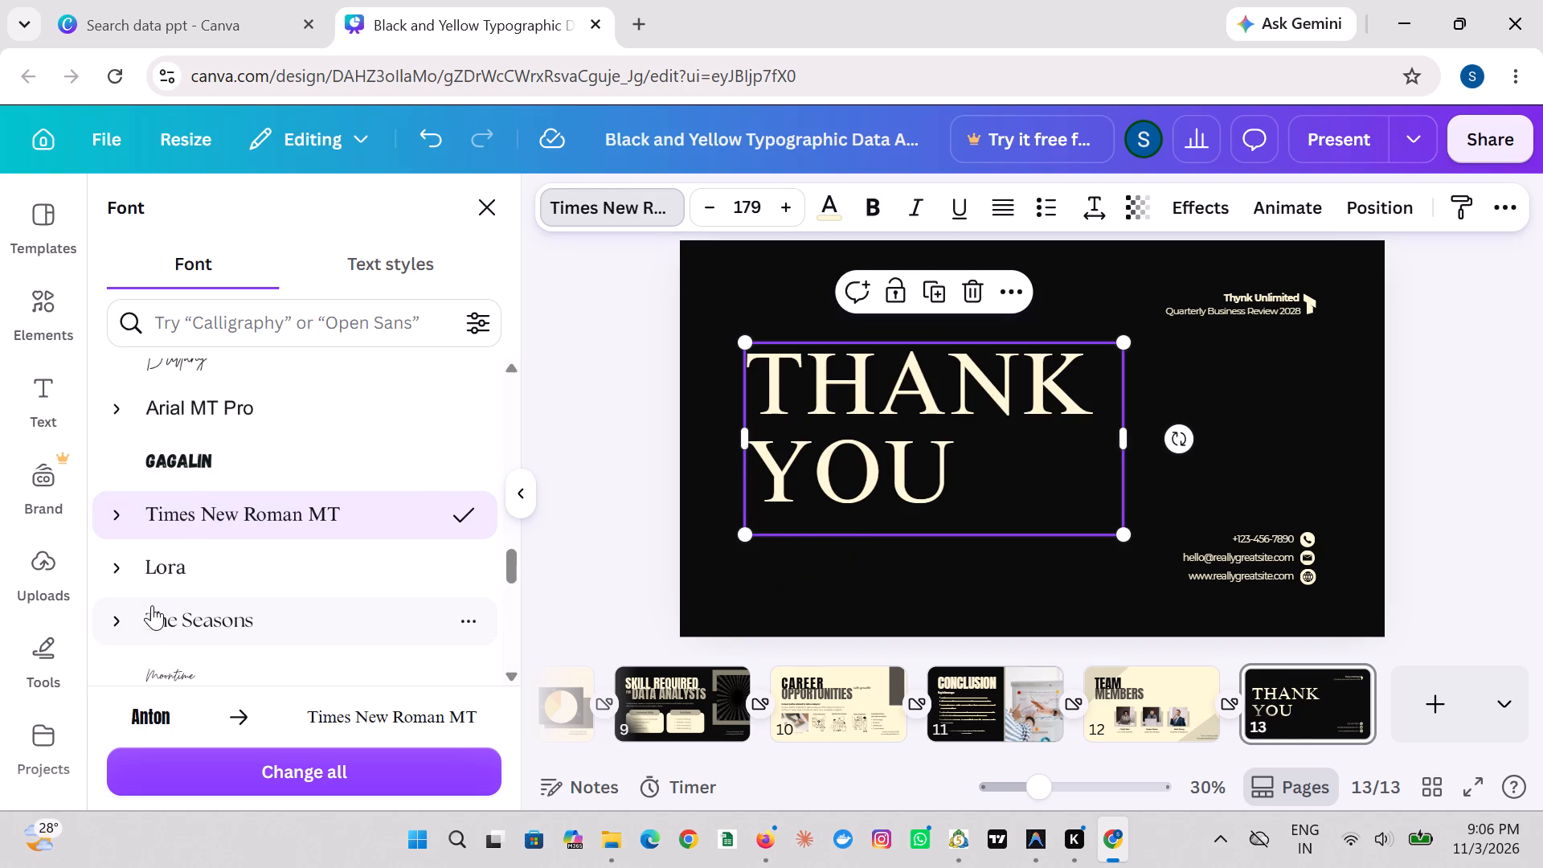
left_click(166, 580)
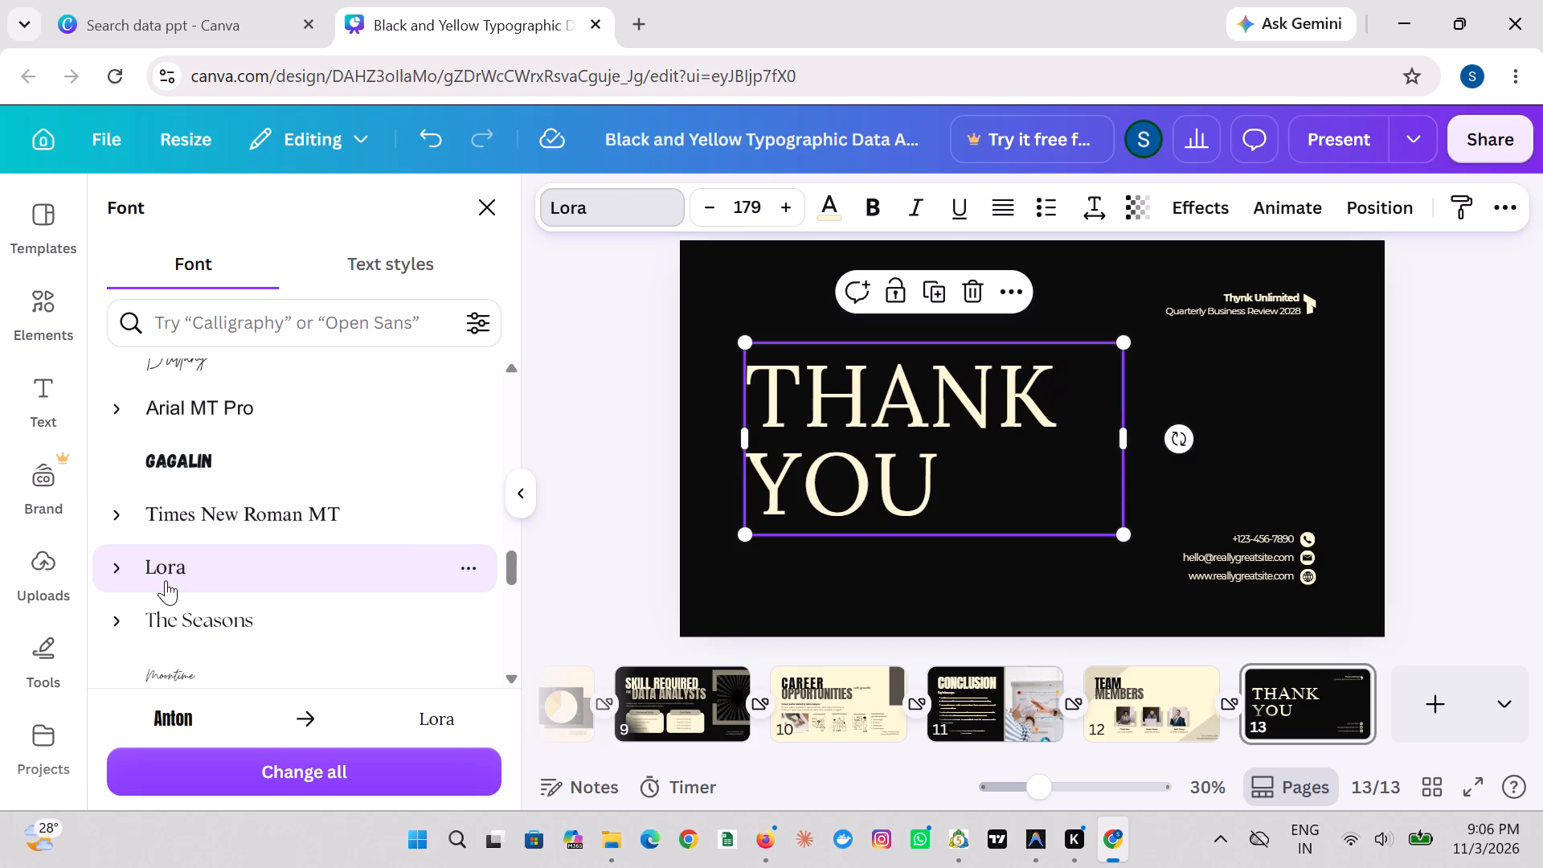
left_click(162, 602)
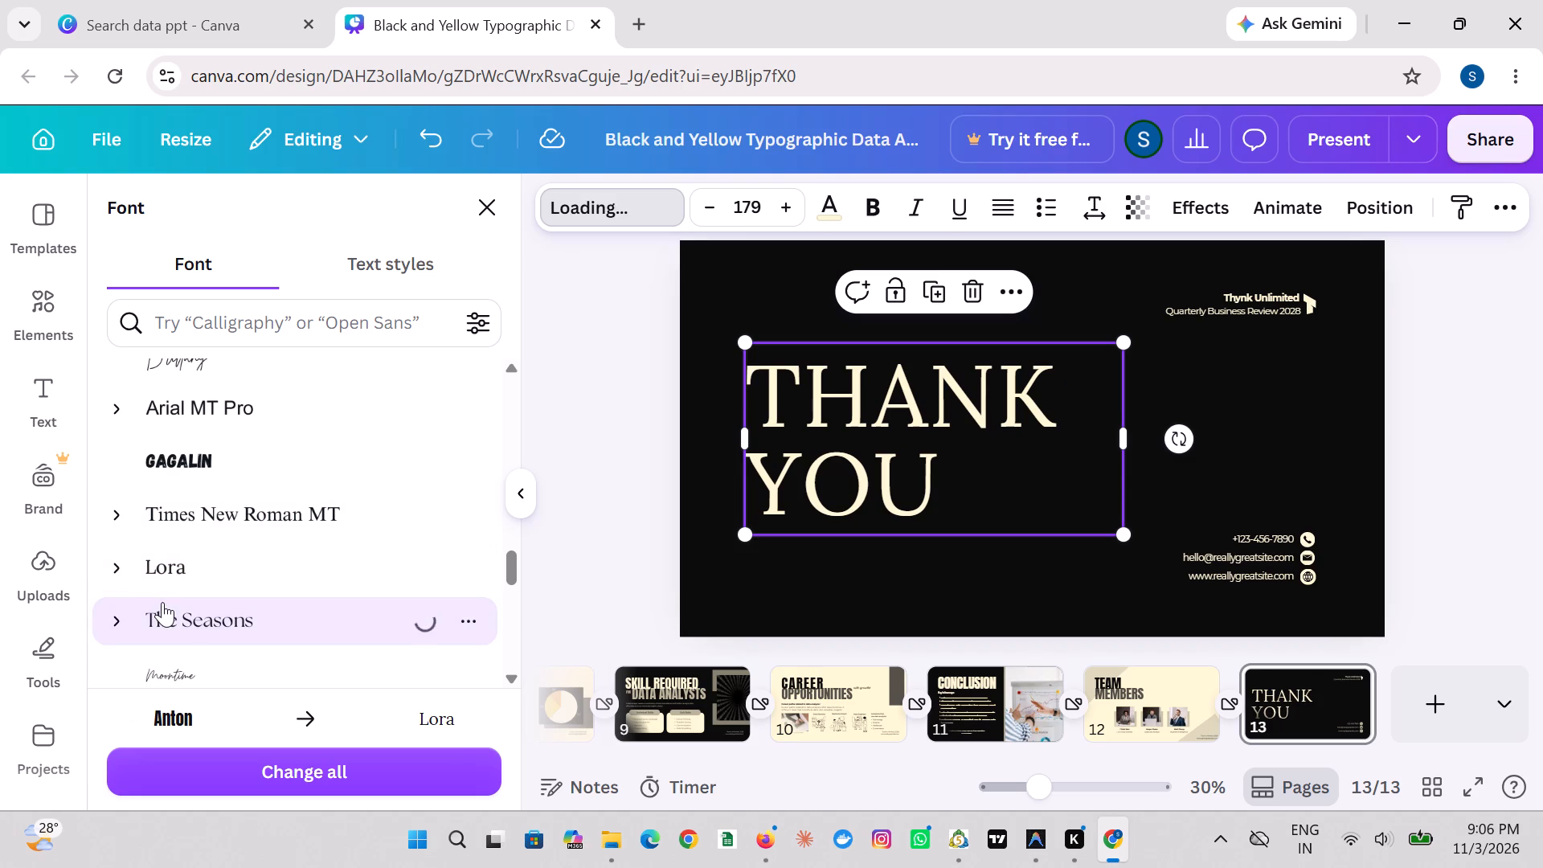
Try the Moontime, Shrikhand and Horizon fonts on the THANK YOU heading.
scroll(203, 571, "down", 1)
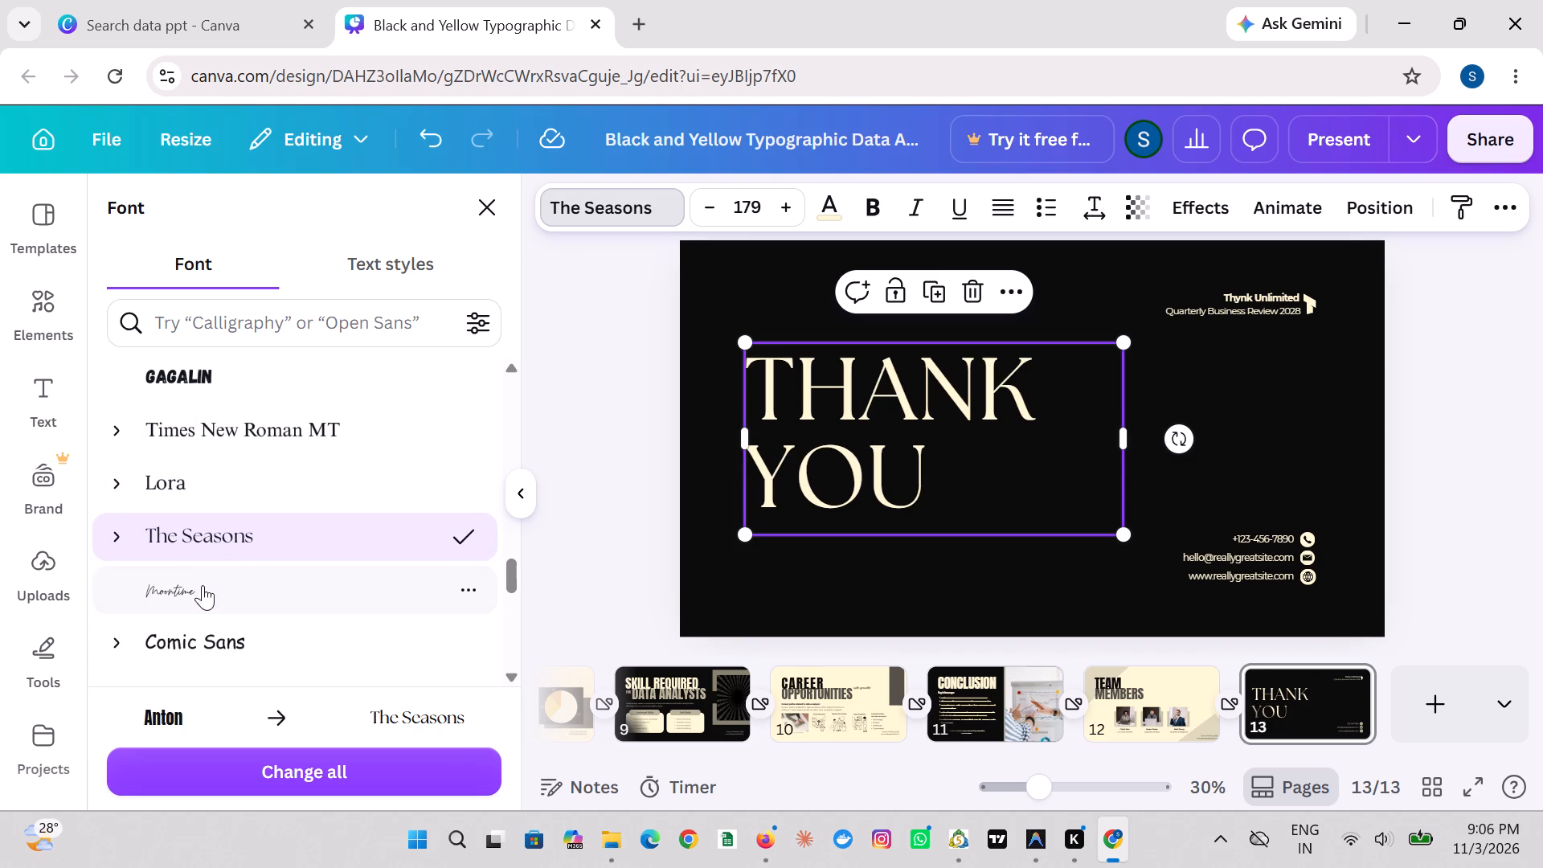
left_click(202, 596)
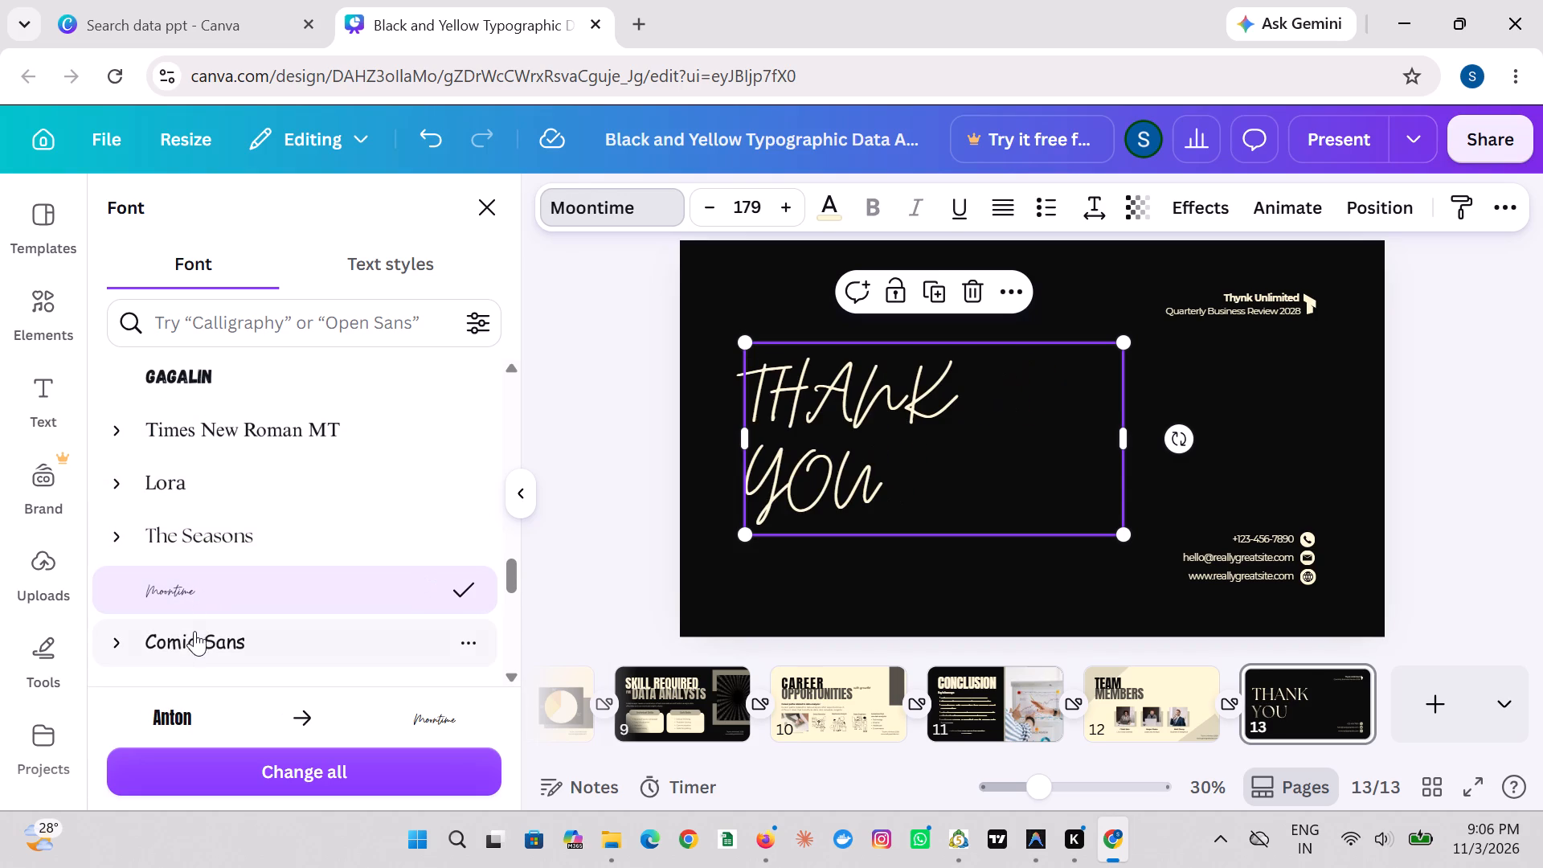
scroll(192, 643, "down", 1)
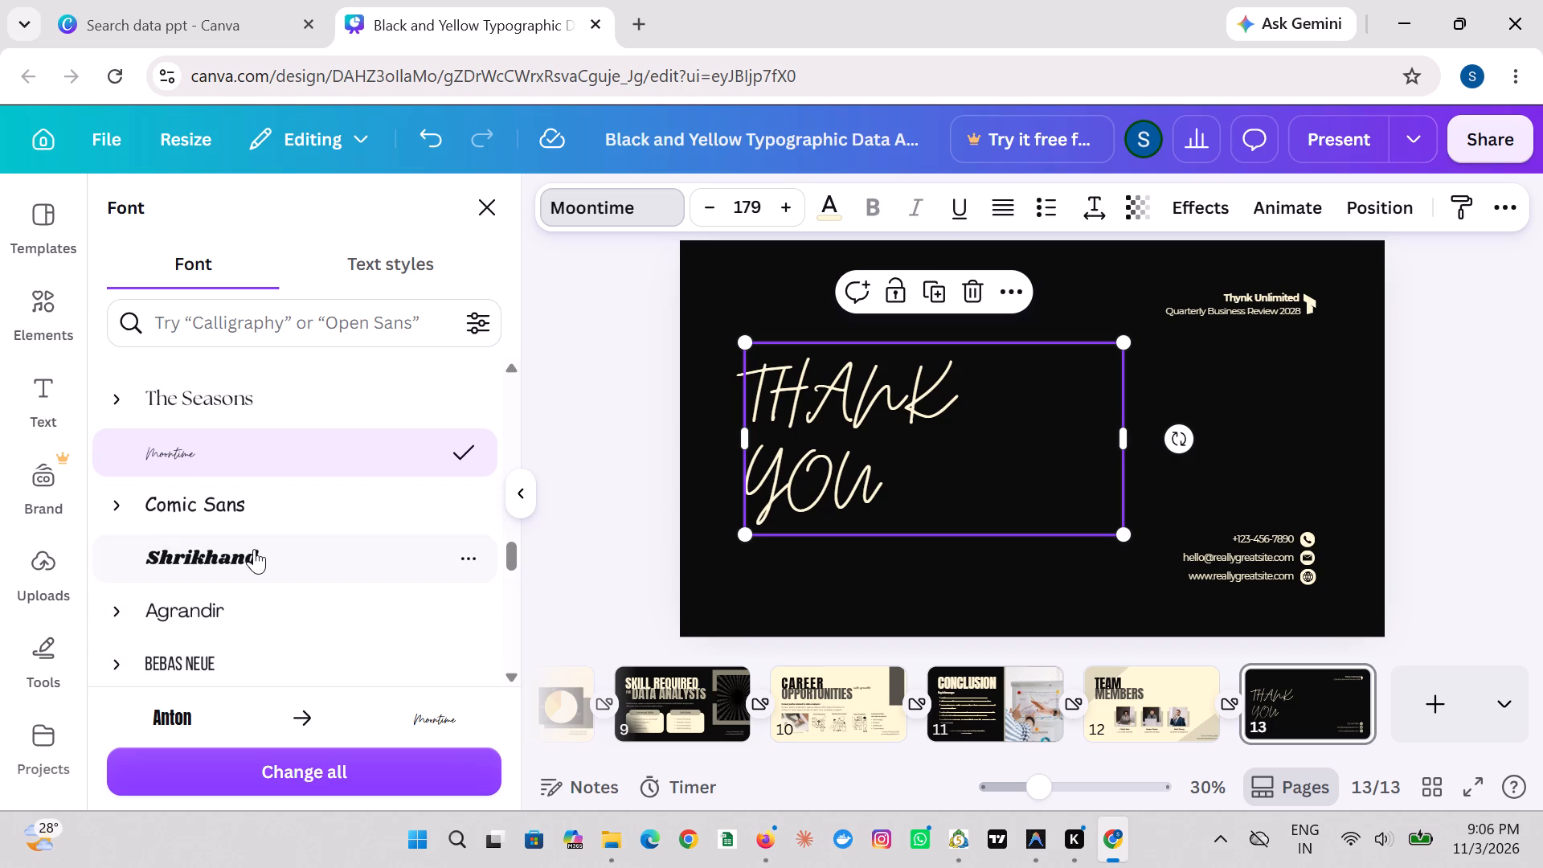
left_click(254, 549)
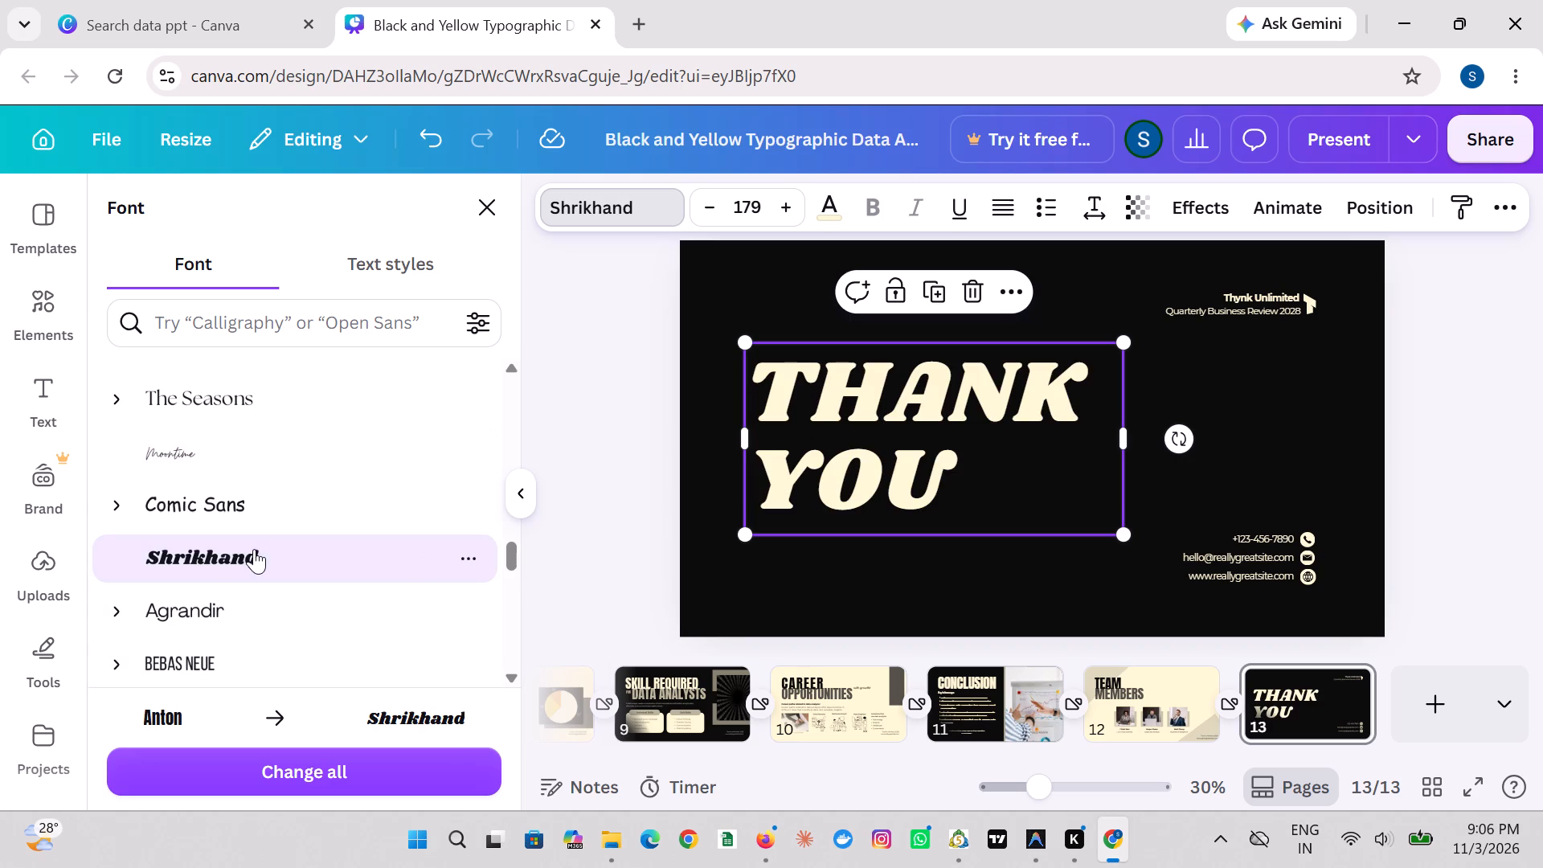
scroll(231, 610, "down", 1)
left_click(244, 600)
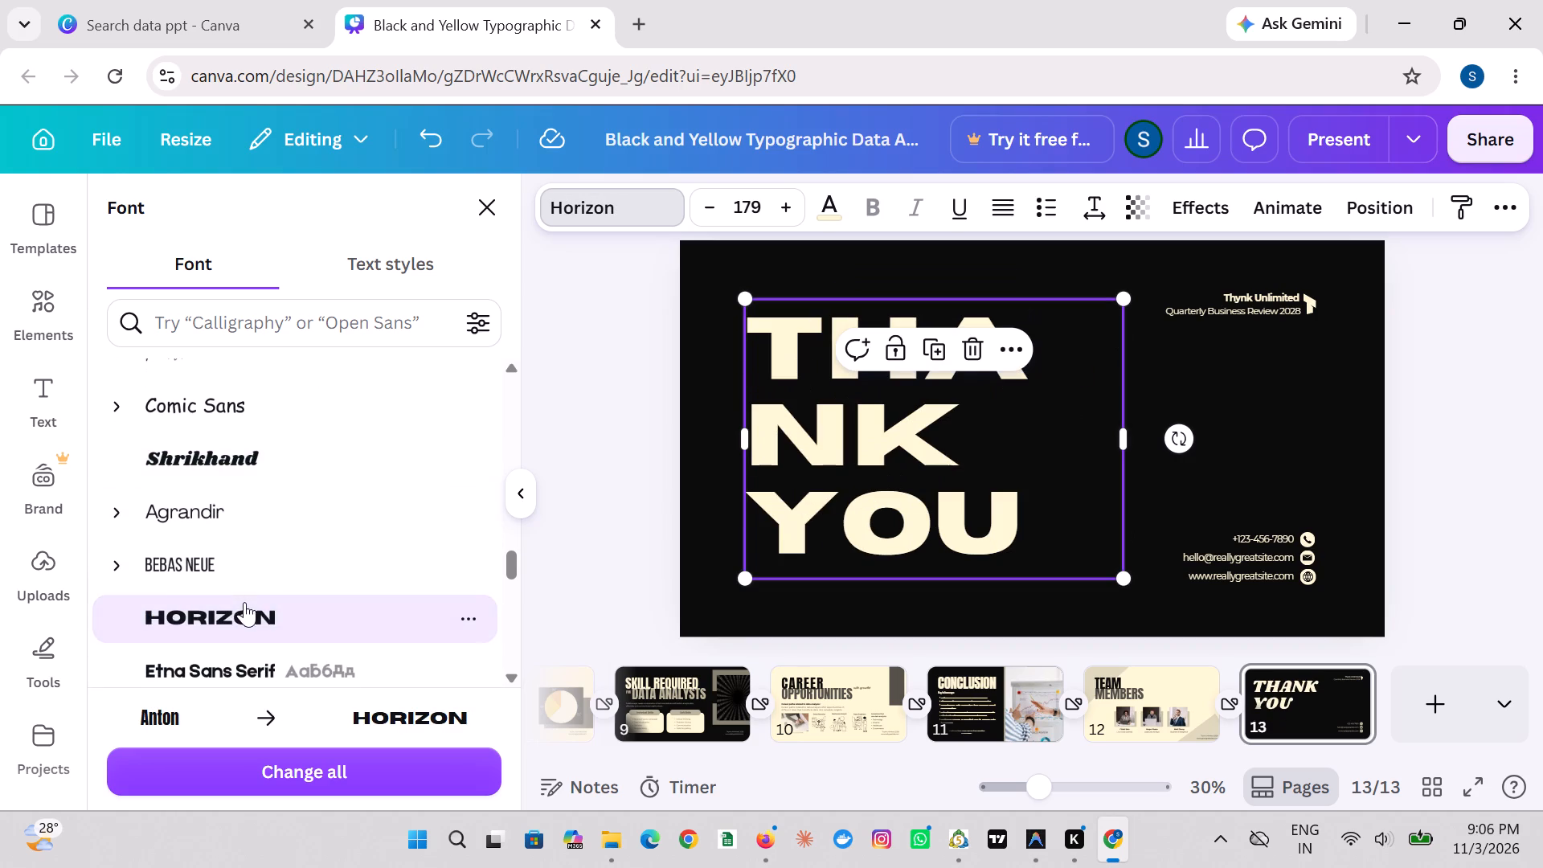
Set the THANK YOU heading's font to Etna Sans Serif and deselect the heading.
scroll(247, 623, "down", 1)
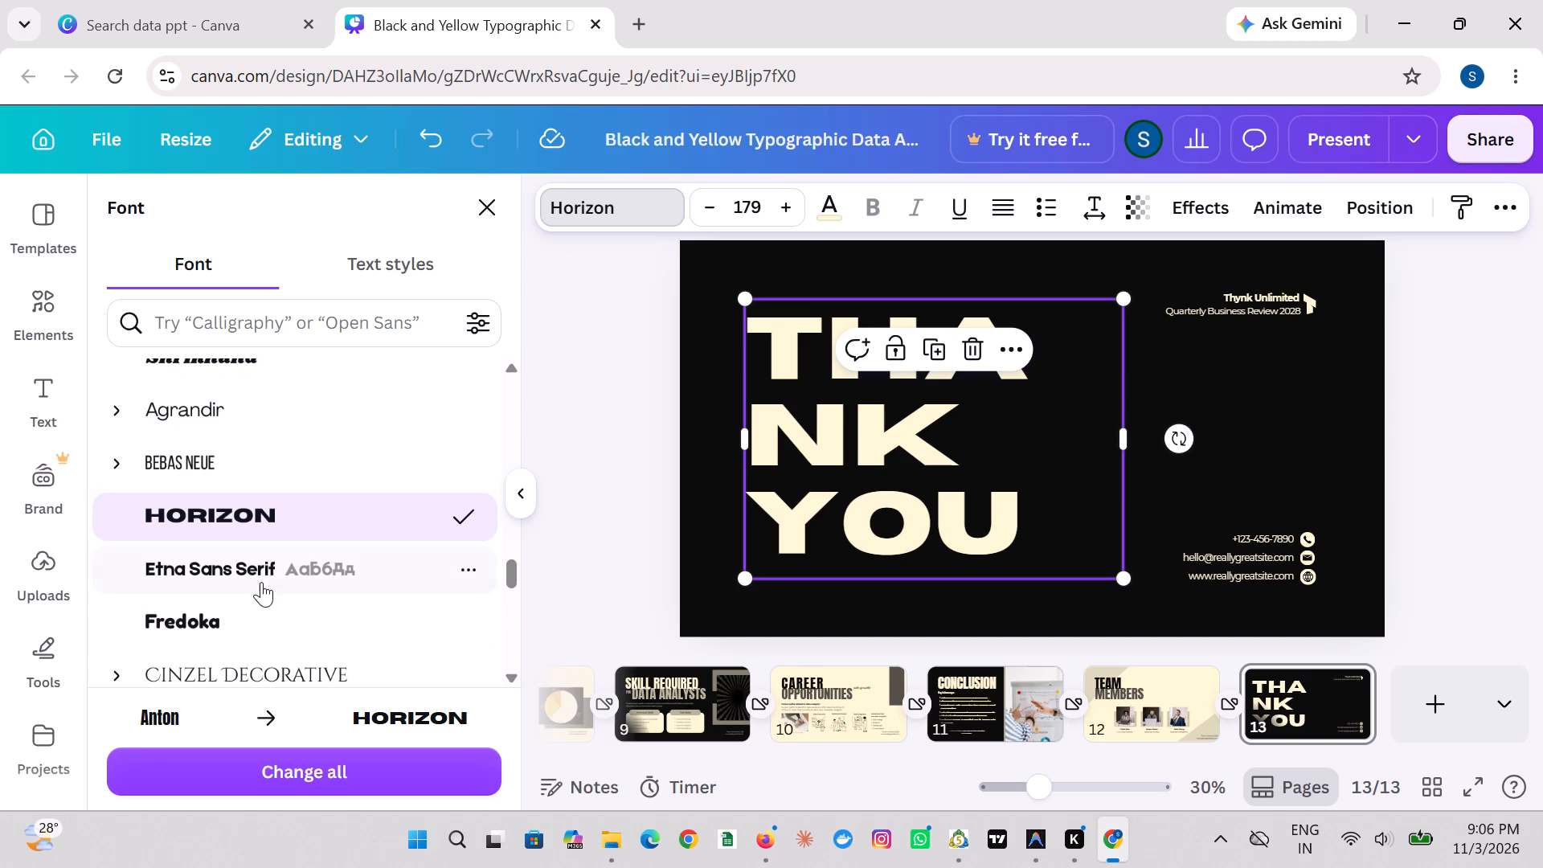
left_click(268, 571)
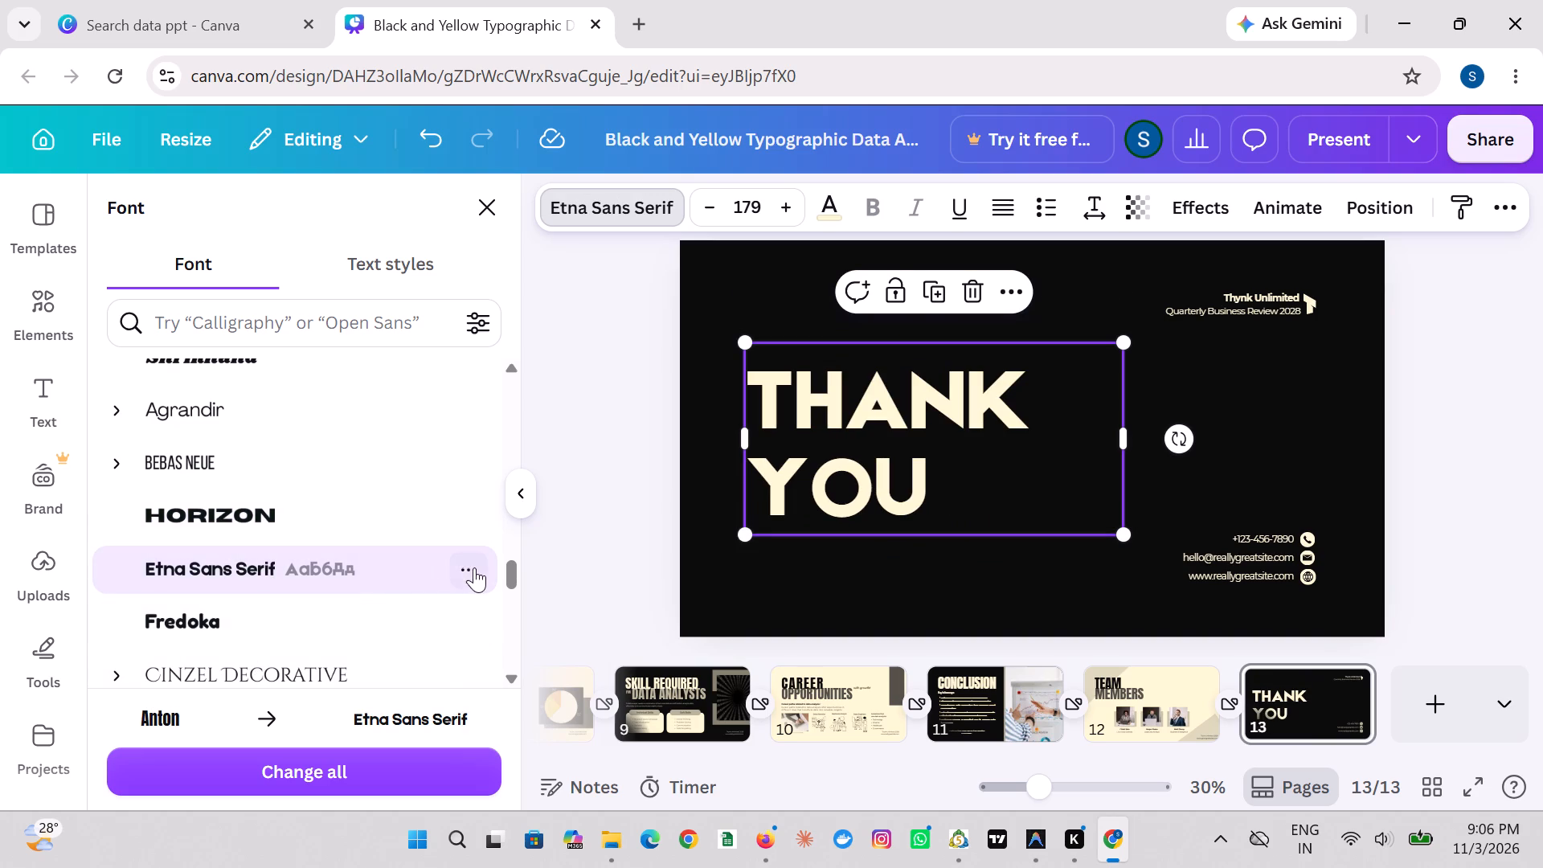
left_click(739, 592)
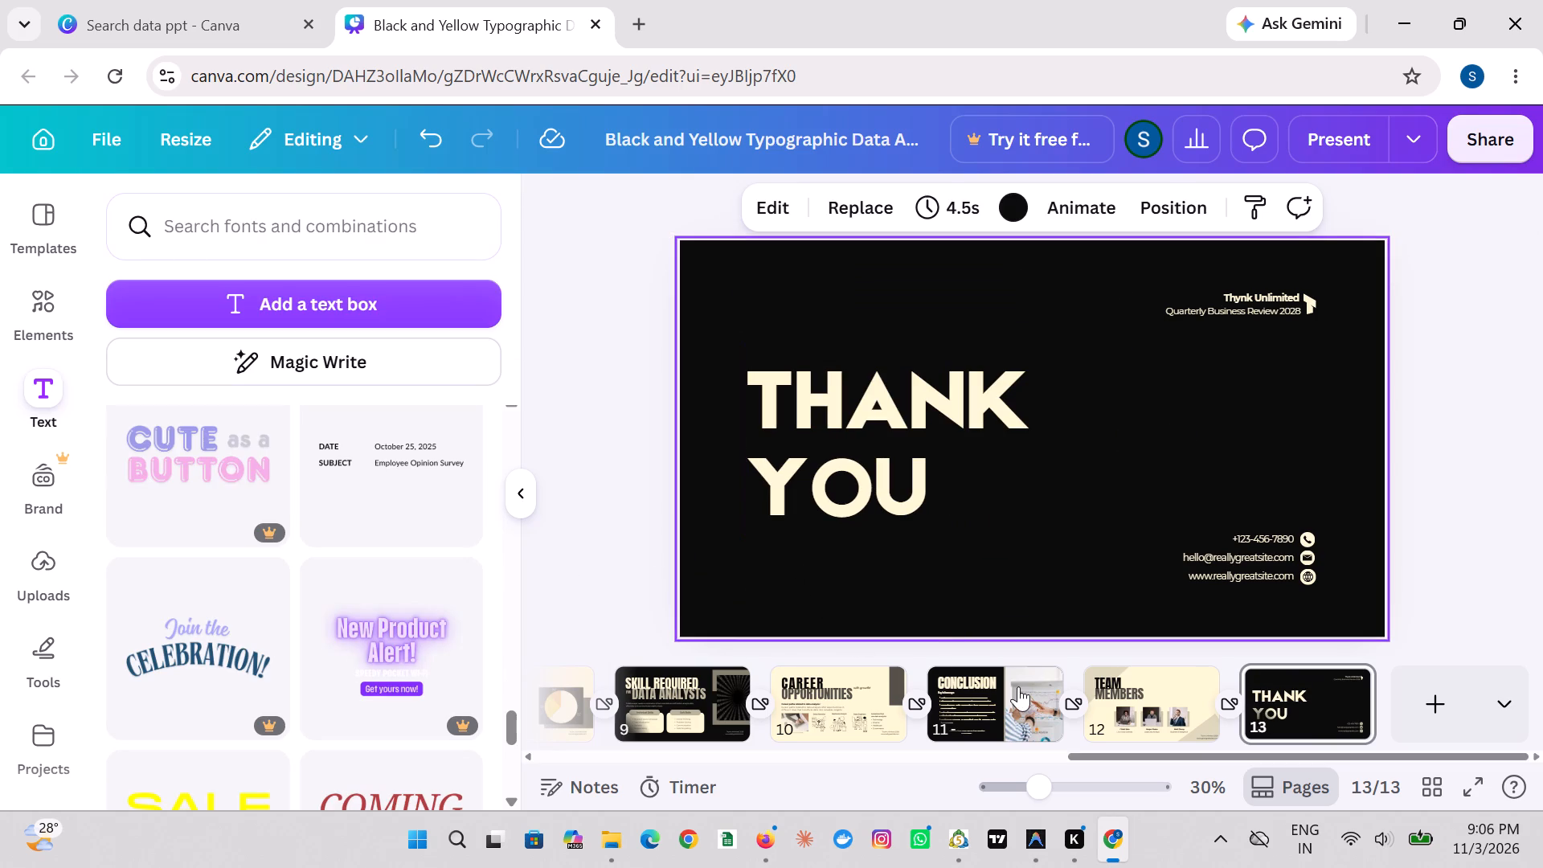
Increase the font size of the phone number and email contact lines on the Thank You slide to 22.3 each.
left_click(1257, 534)
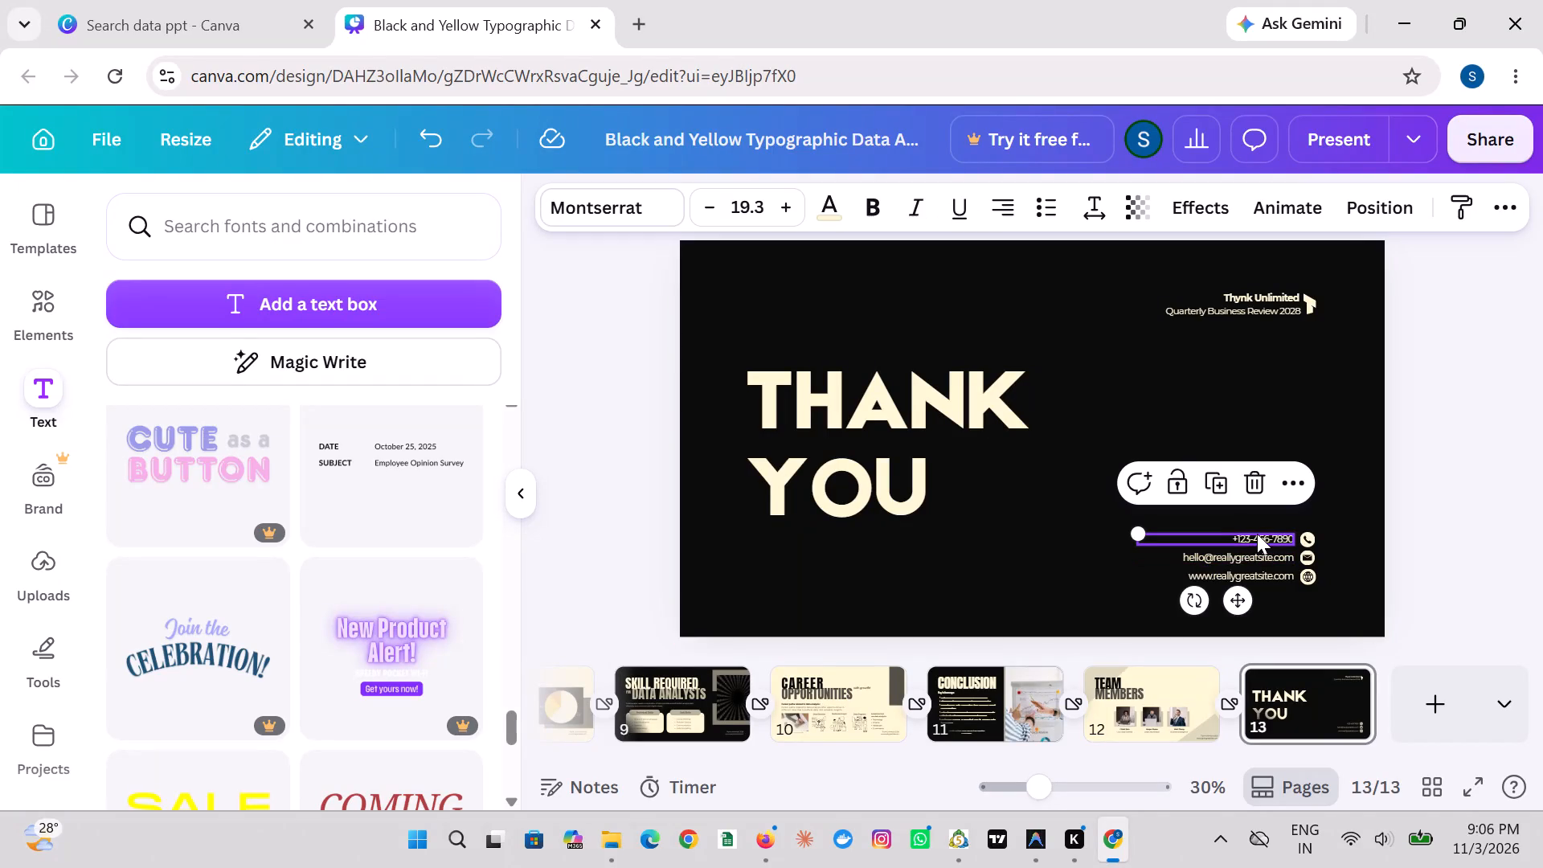
left_click(780, 208)
left_click(780, 208)
left_click(780, 208)
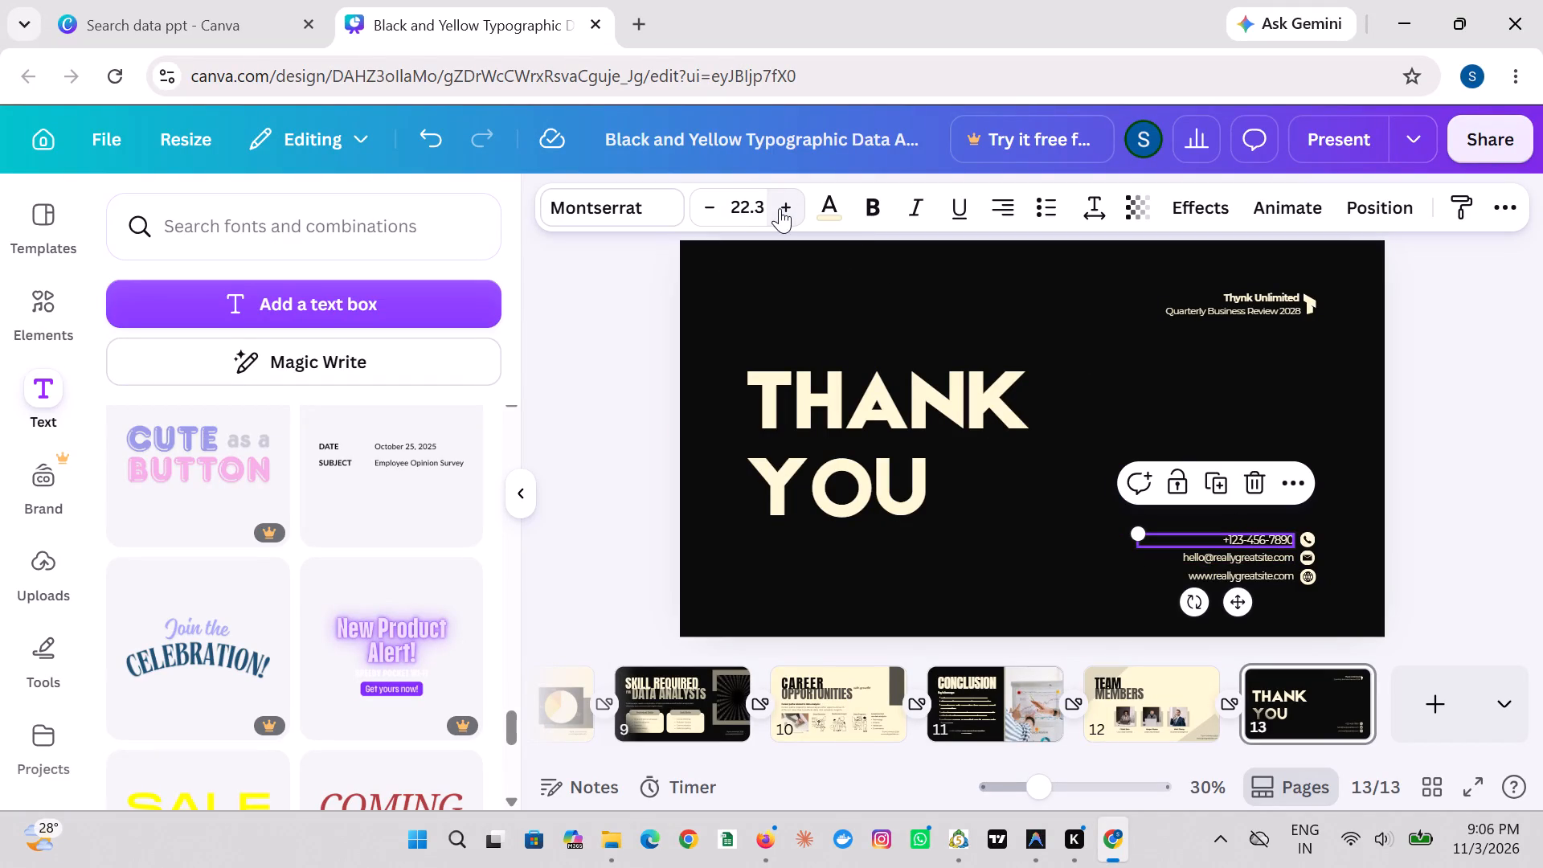
left_click(1175, 562)
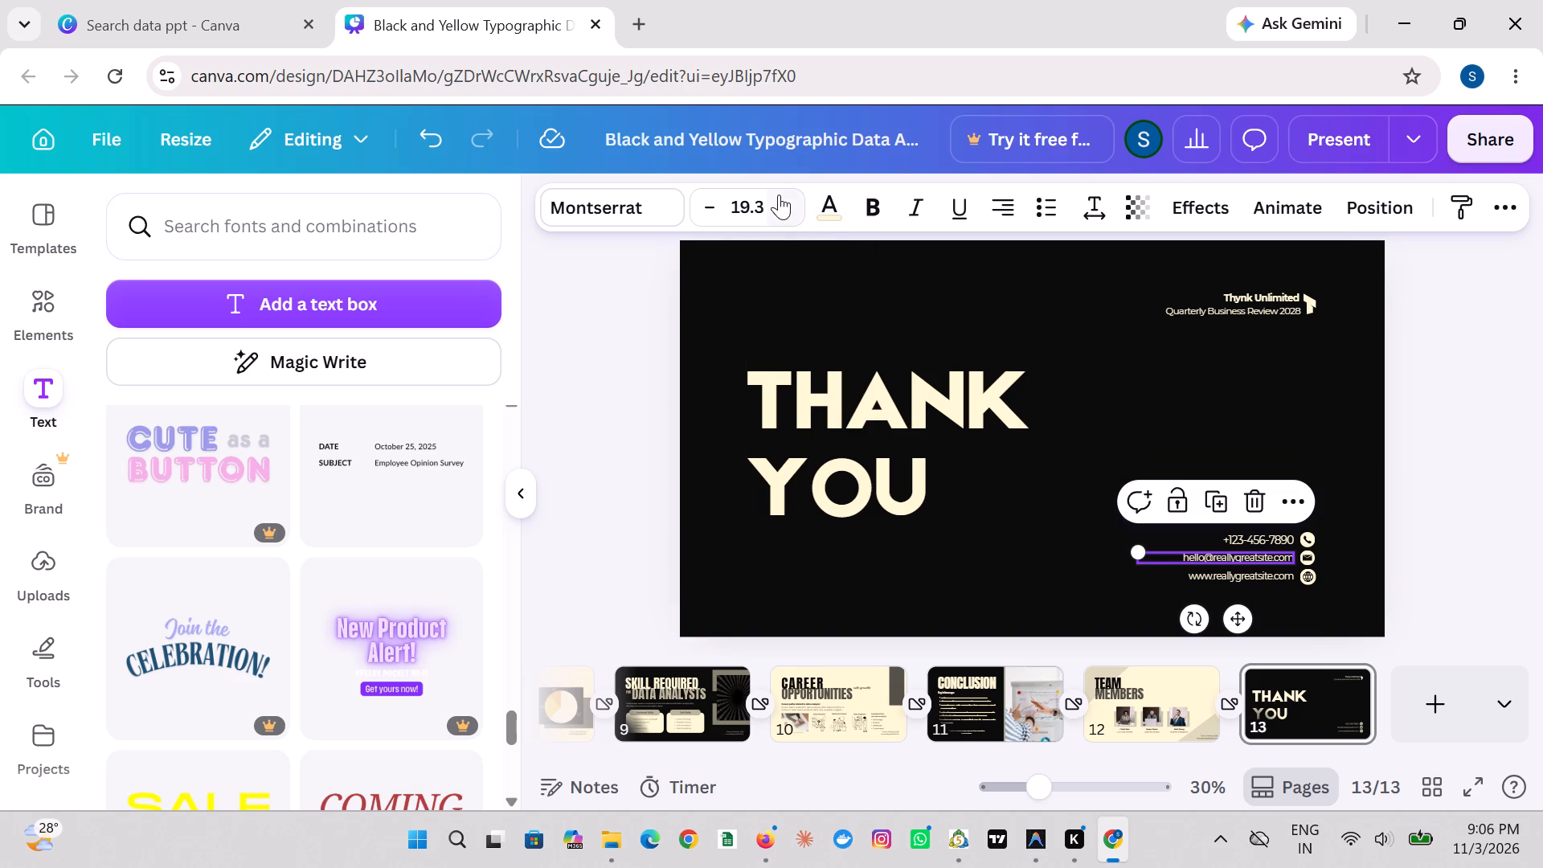
left_click(778, 194)
left_click(778, 194)
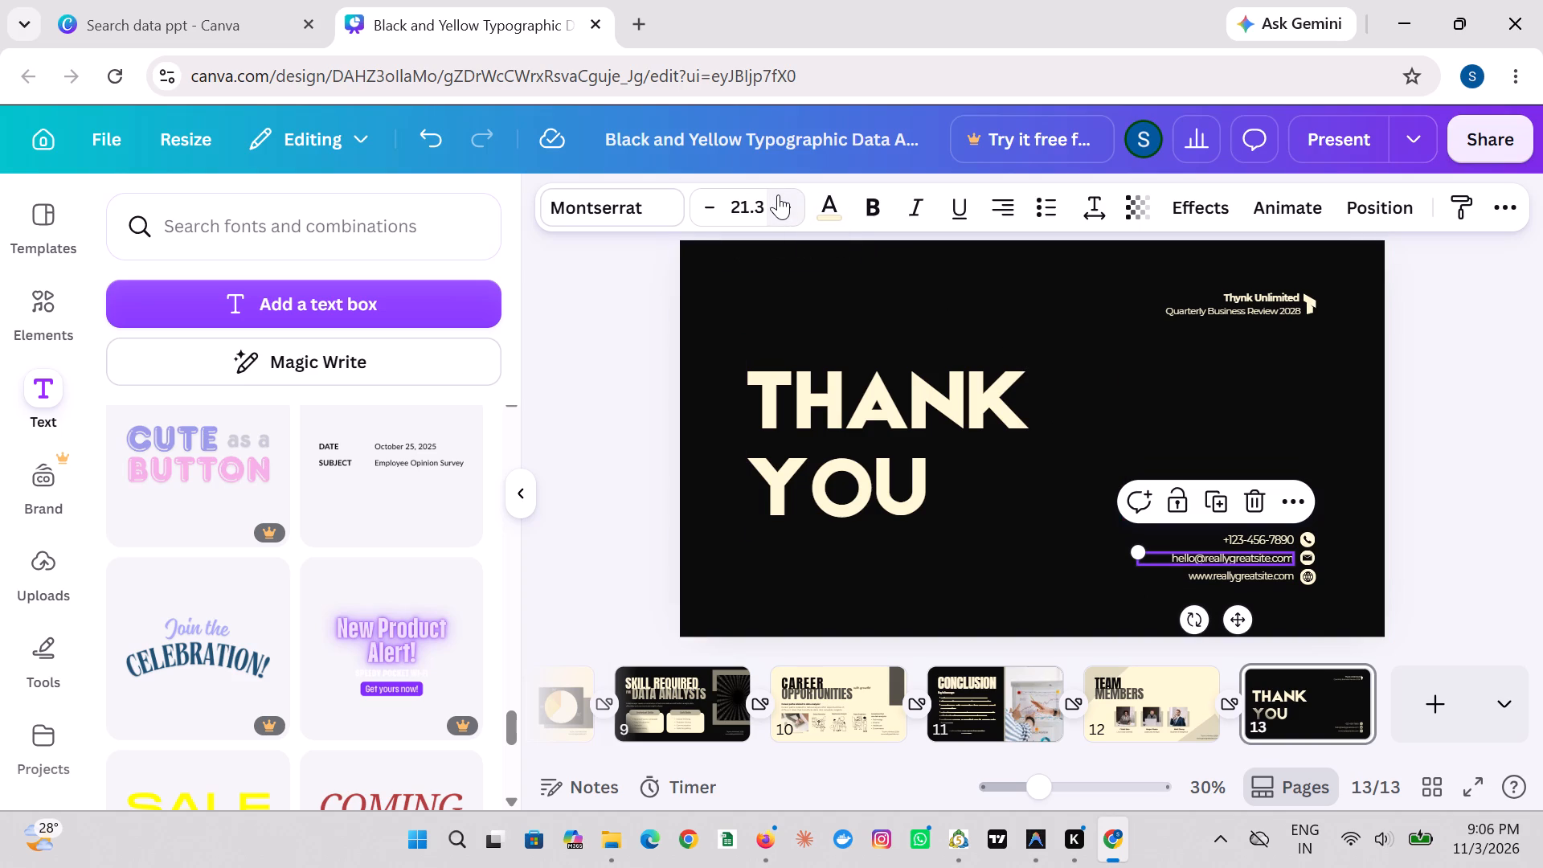
left_click(778, 194)
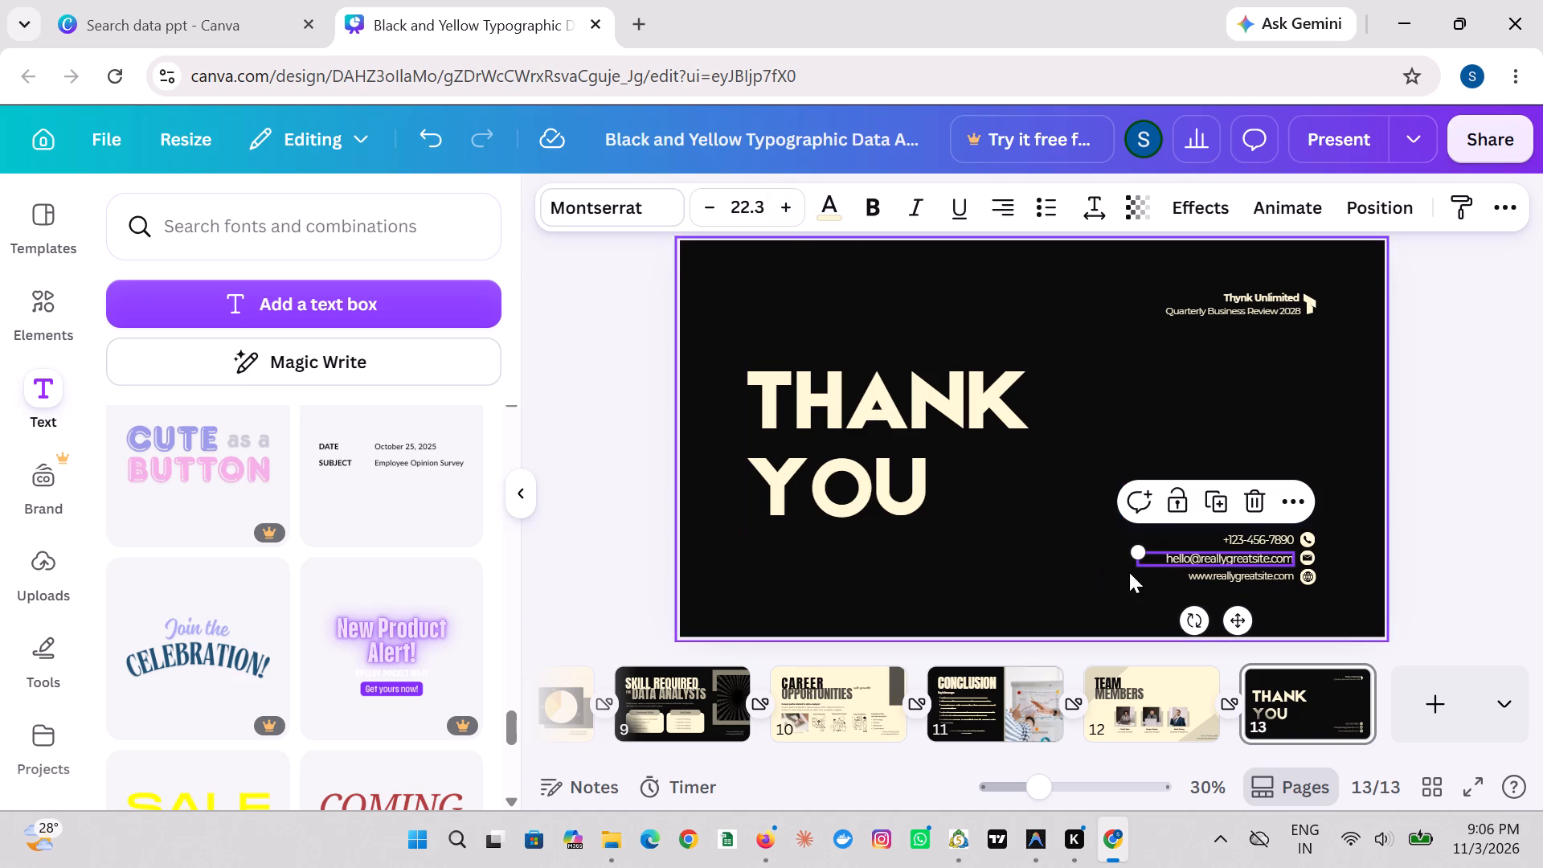
left_click(1224, 582)
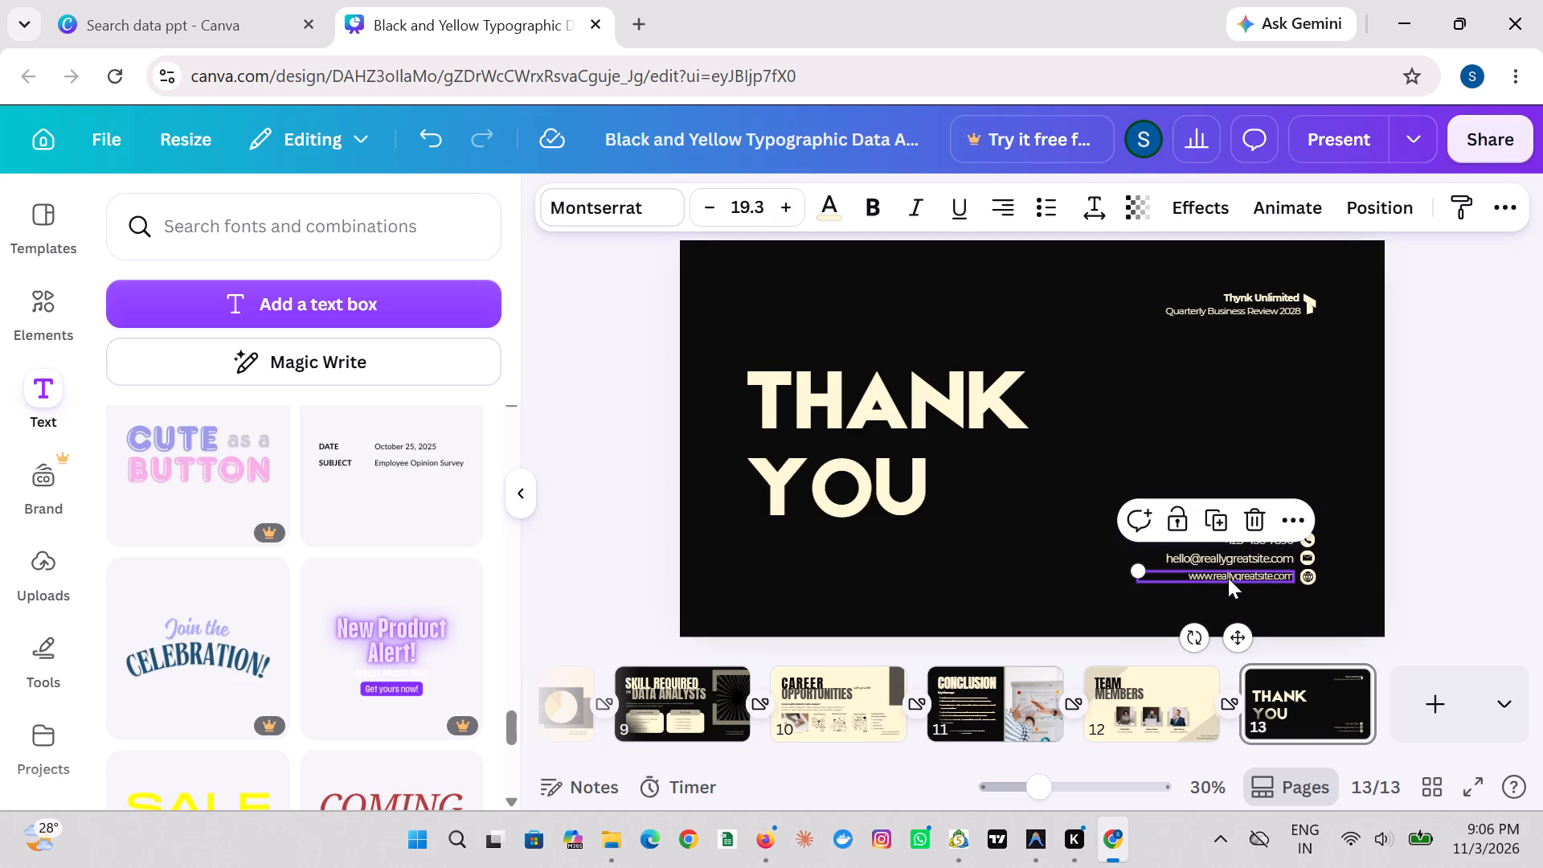
double_click(1224, 574)
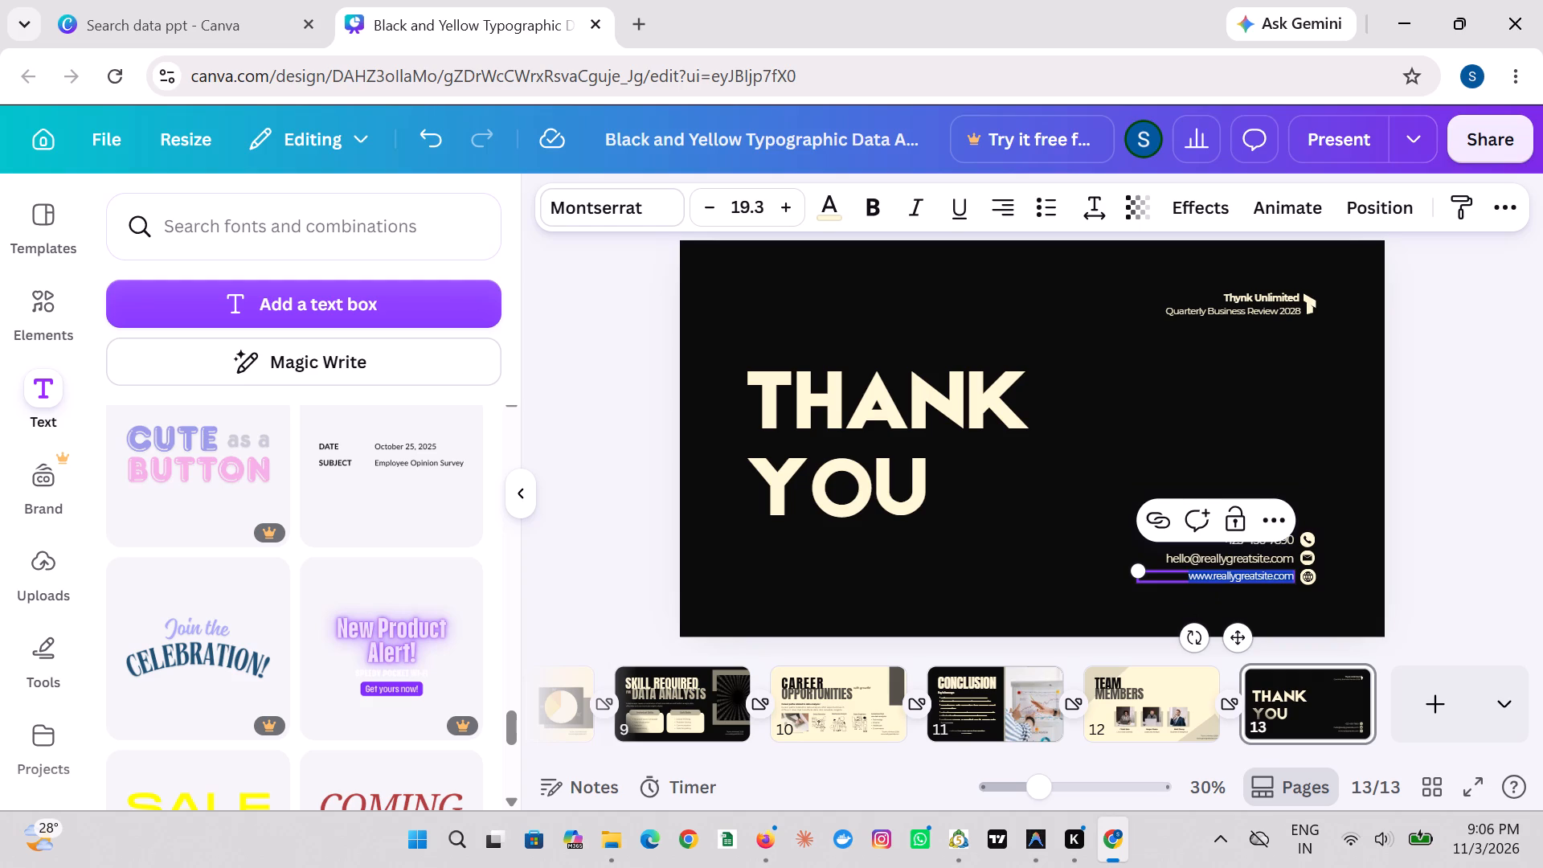
left_click(1234, 574)
left_click(1234, 574)
double_click(1234, 574)
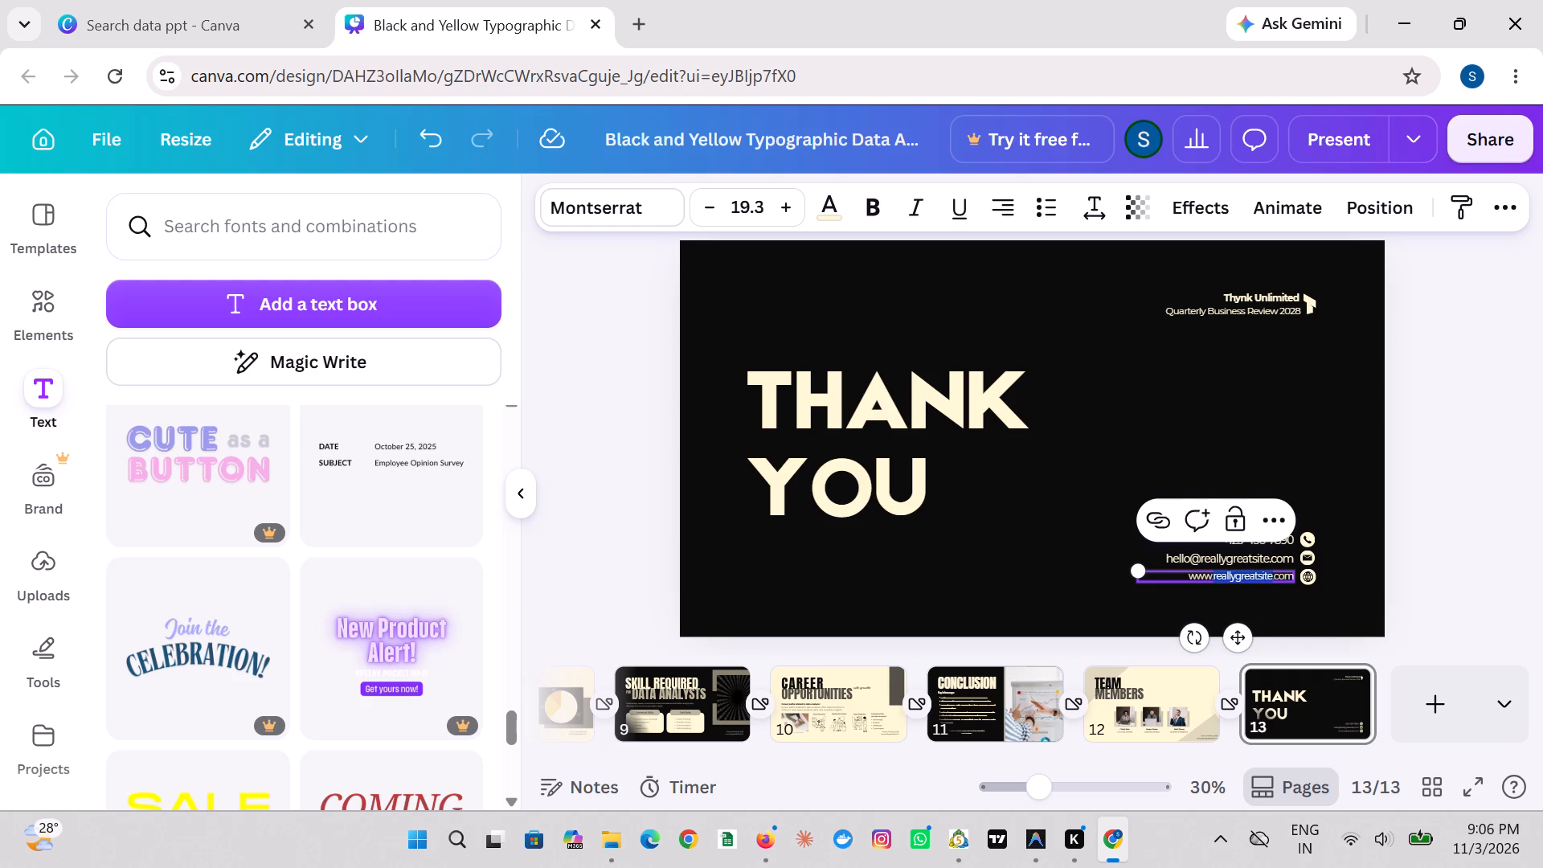
left_click(1234, 574)
left_click(1234, 574)
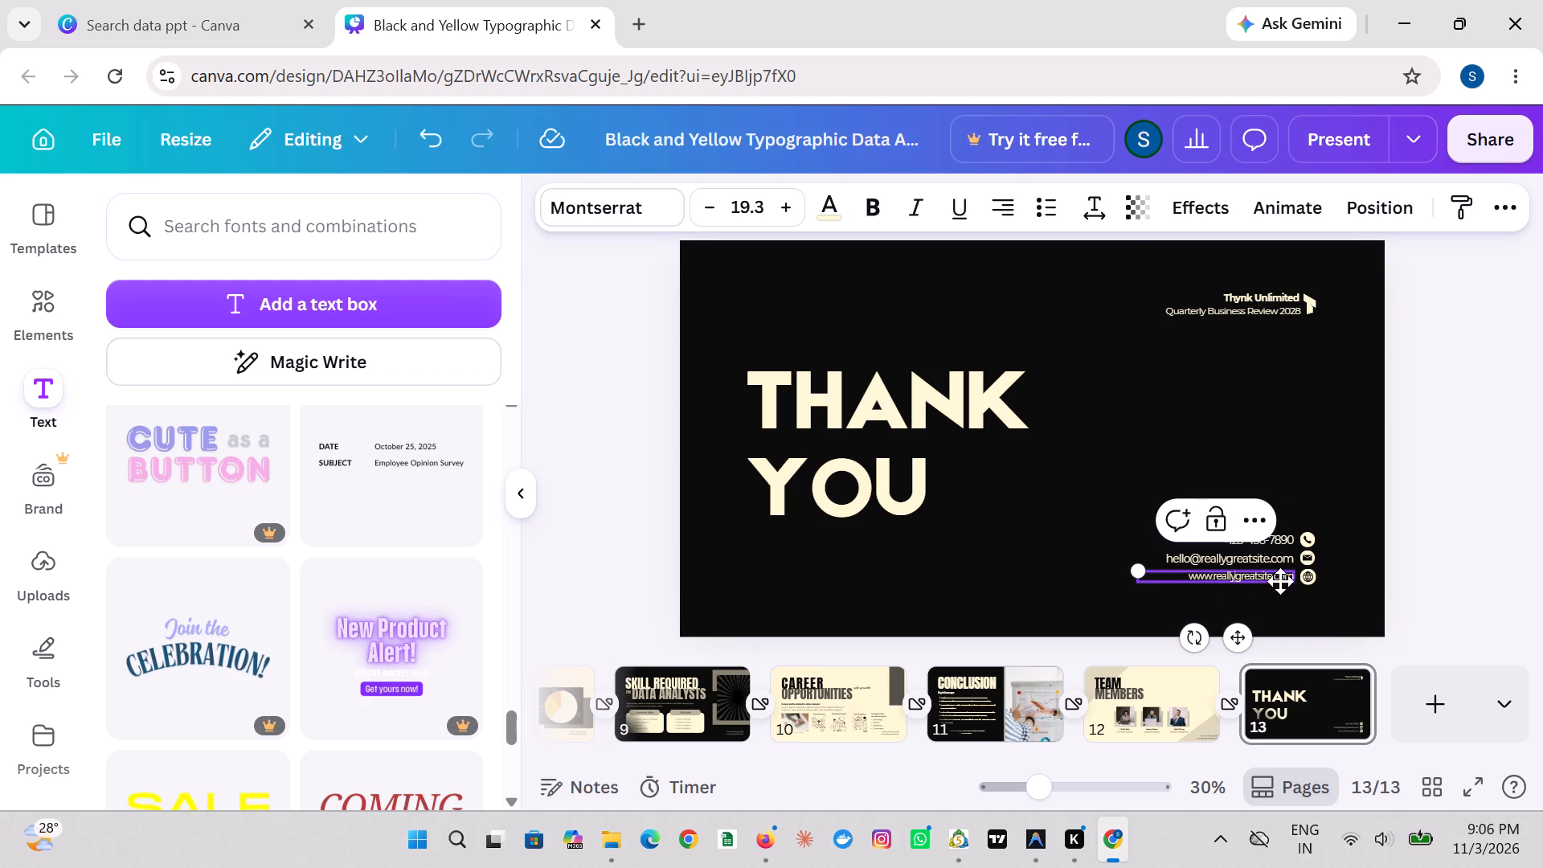
triple_click(1238, 577)
left_click(1238, 577)
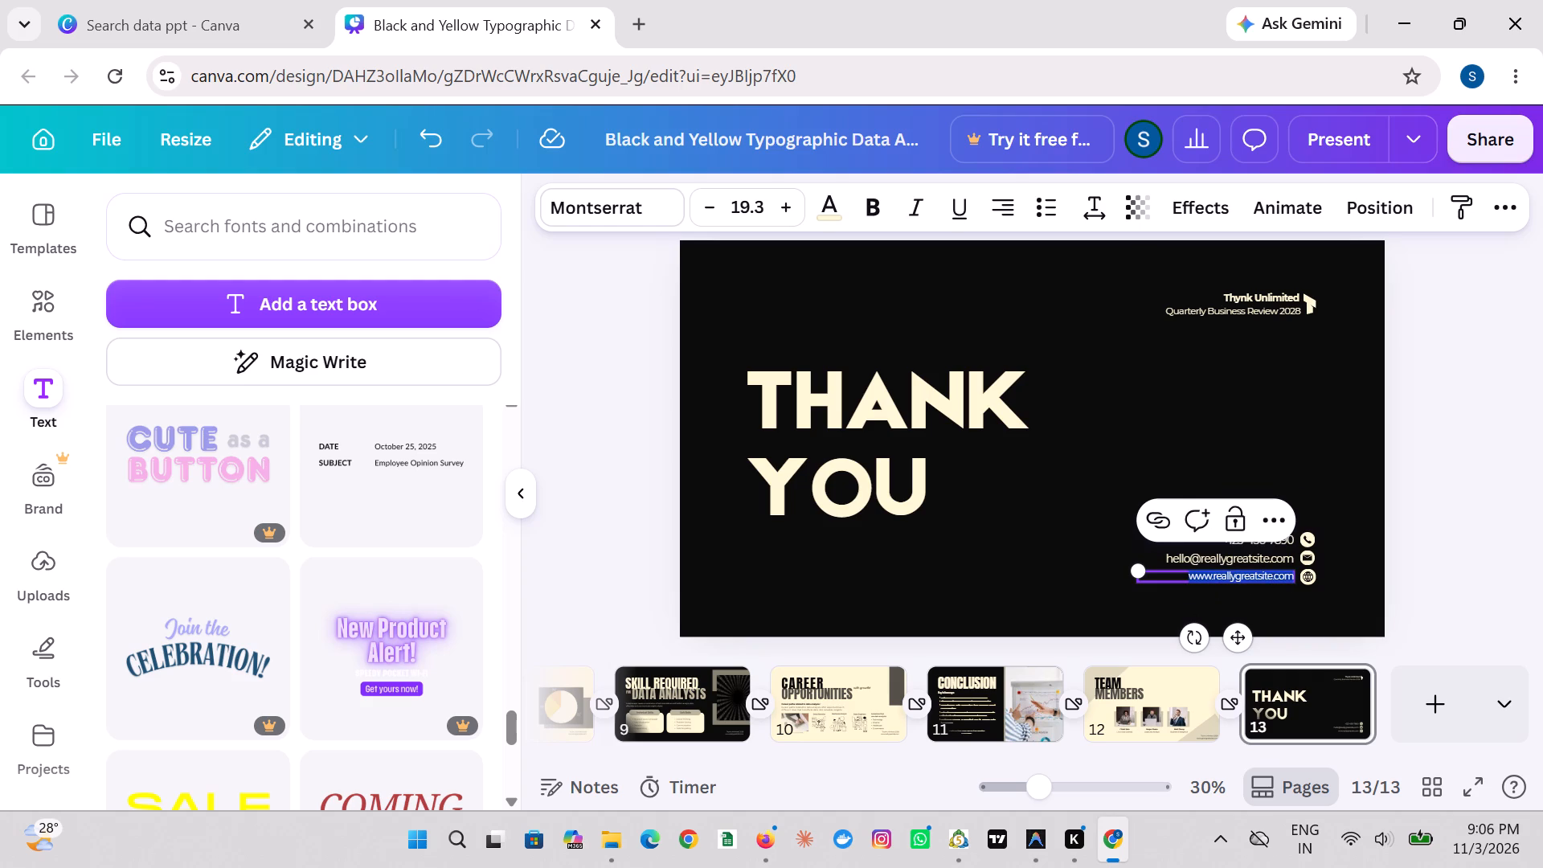
left_click(1238, 577)
left_click(1238, 577)
left_click(1238, 577)
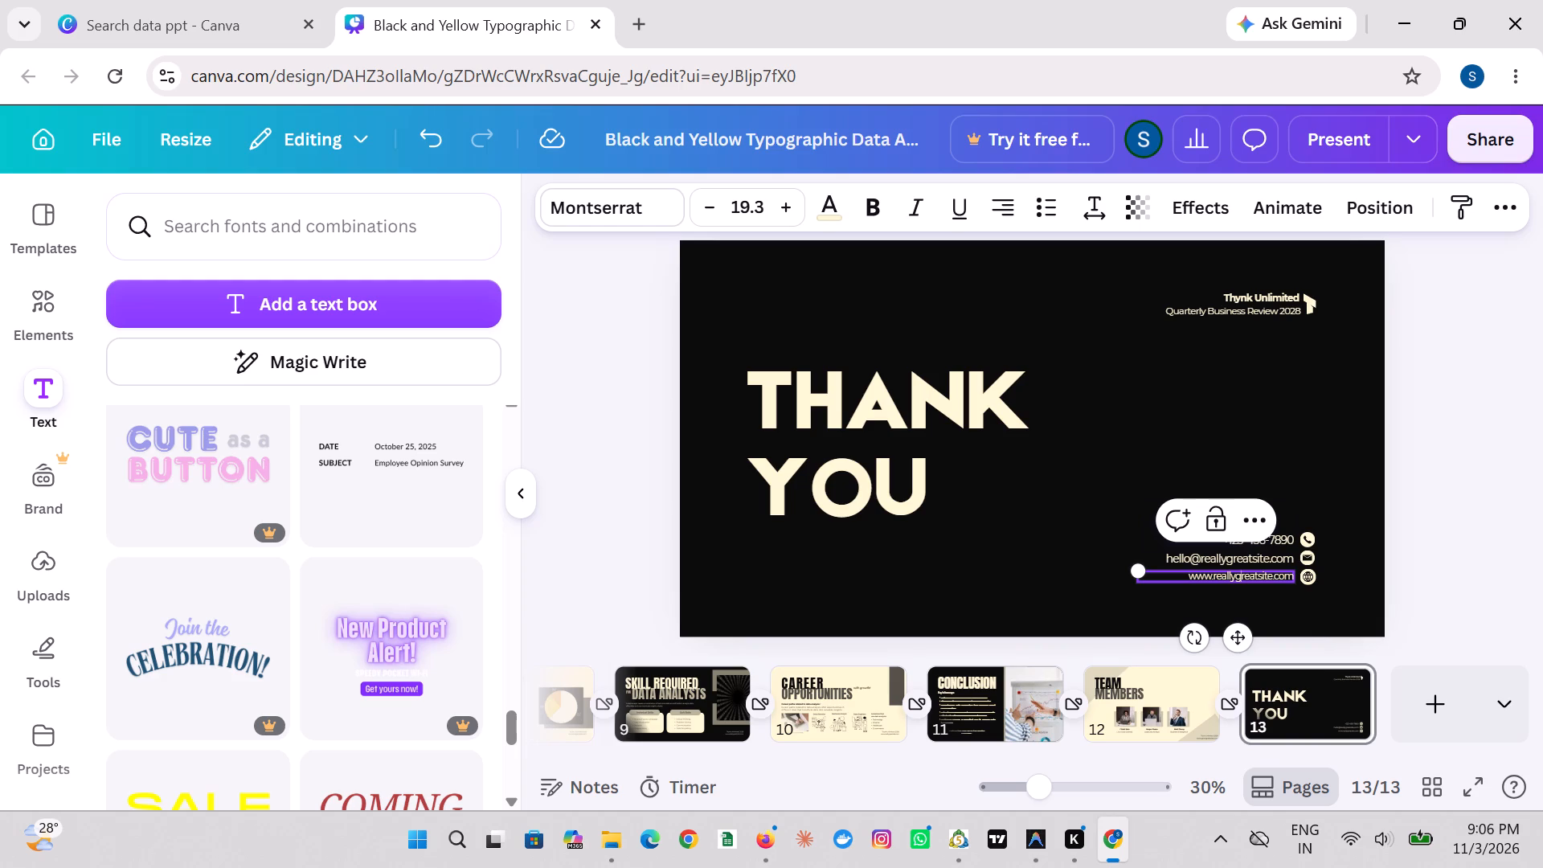
left_click(1234, 577)
key("BackSpace")
key("BackSpace")
key("BackSpace")
key("BackSpace")
key("BackSpace")
key("BackSpace")
key("g")
key("r")
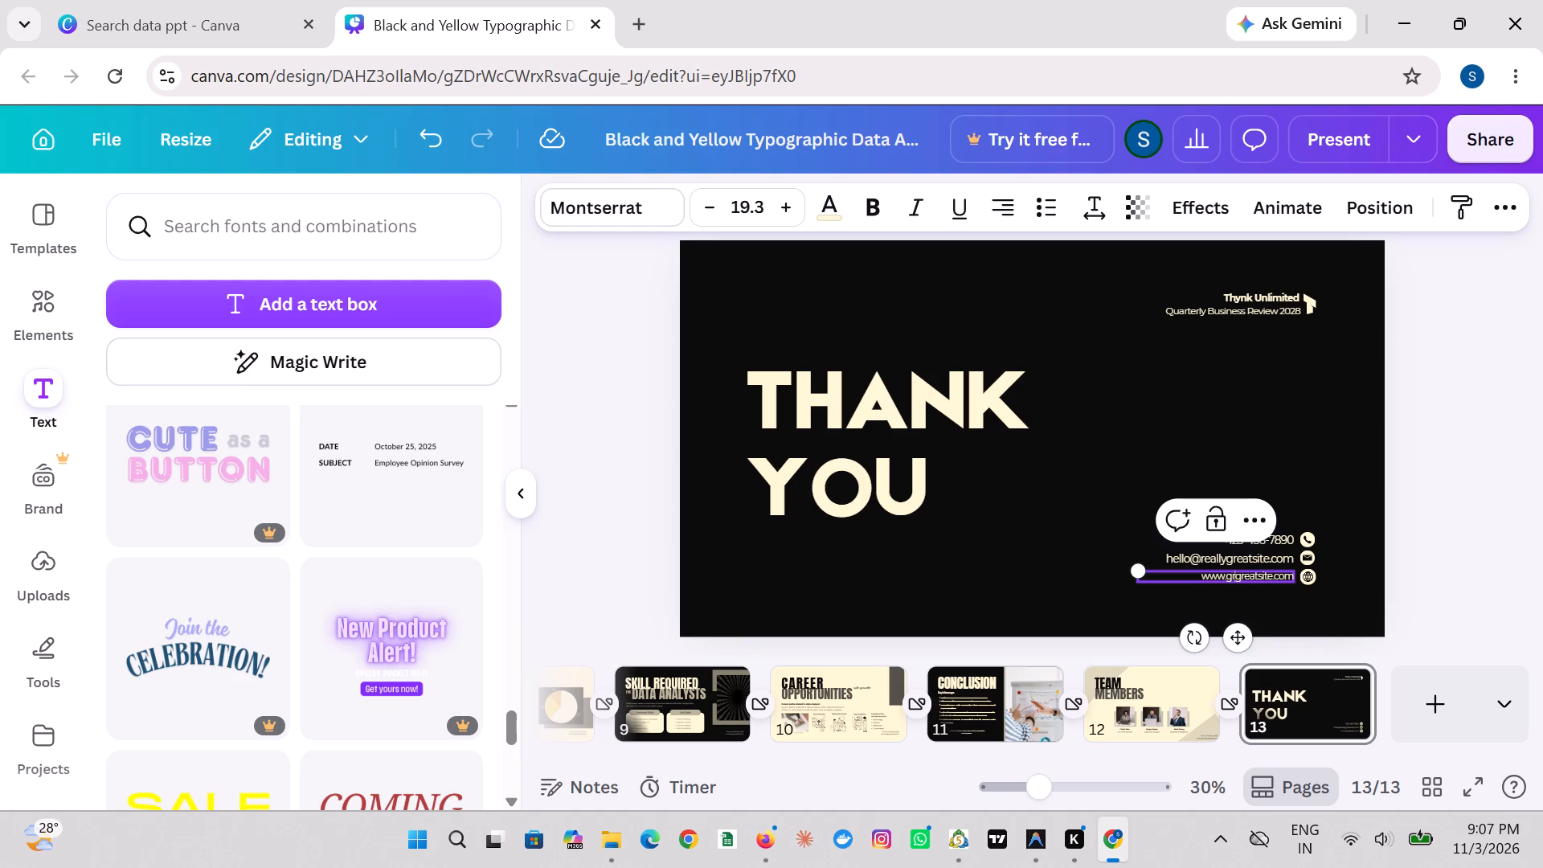
key("o")
key("w")
scroll(1301, 712, "down", 1)
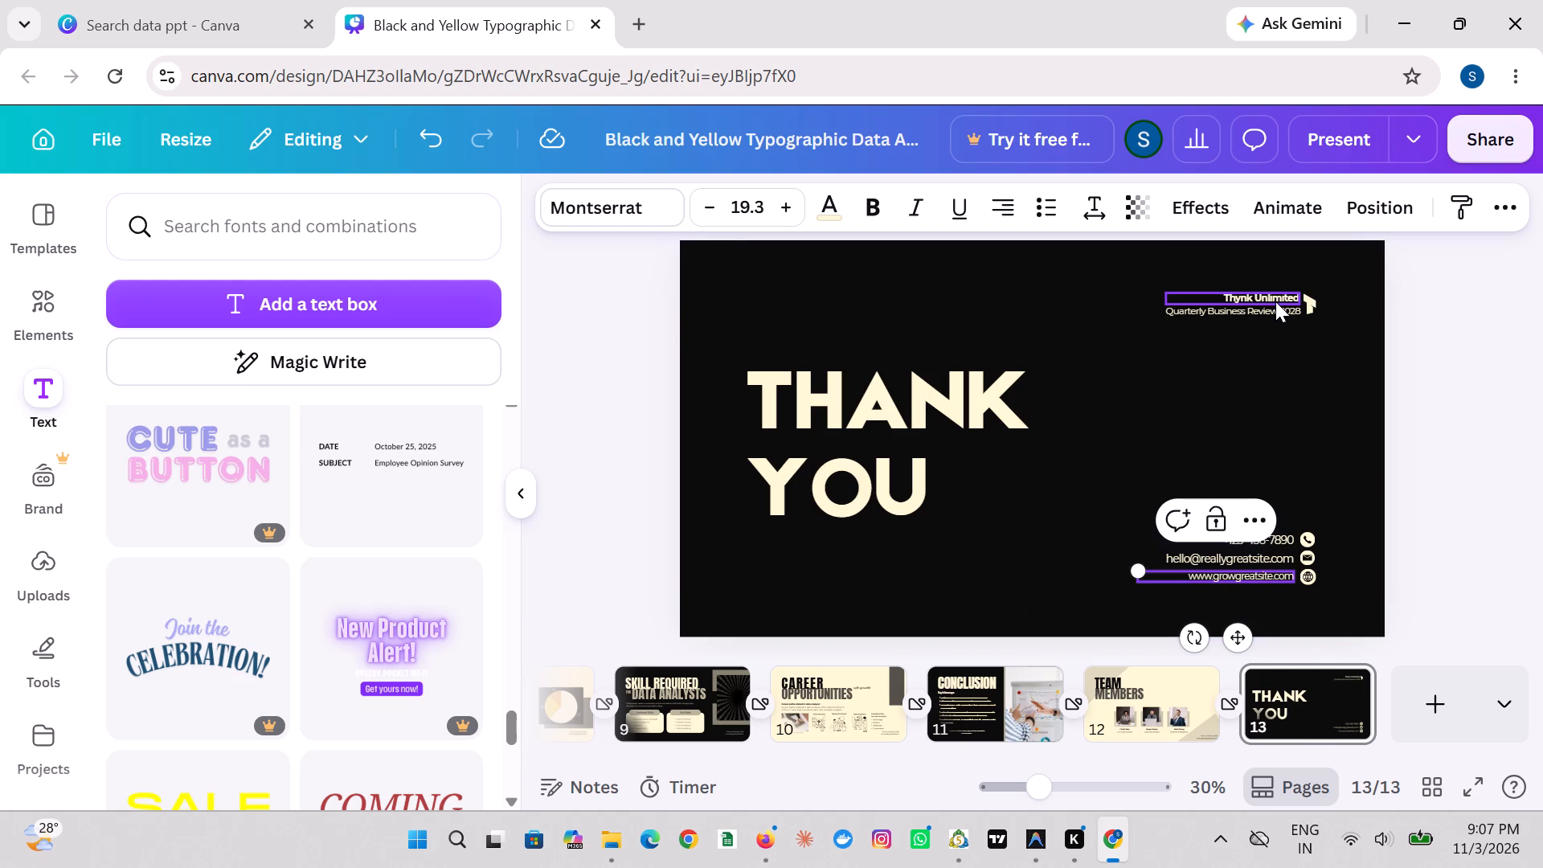
Move the Quarterly Business Review 2028 line slightly lower beneath Thynk Unlimited on the Thank You slide.
left_click_drag(1277, 309, 1277, 321)
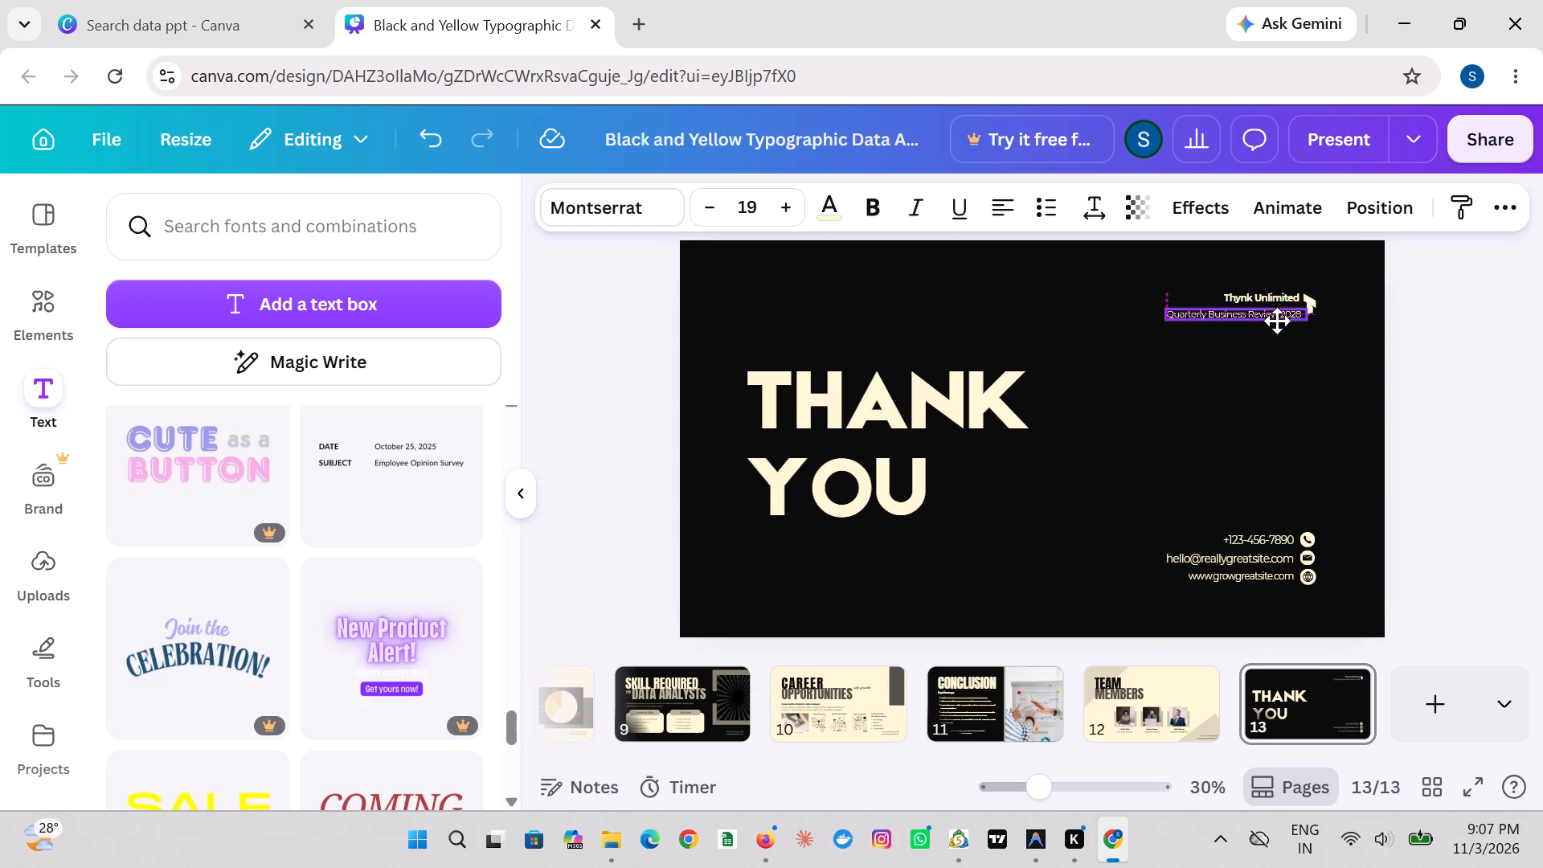
left_click_drag(1277, 321, 1277, 321)
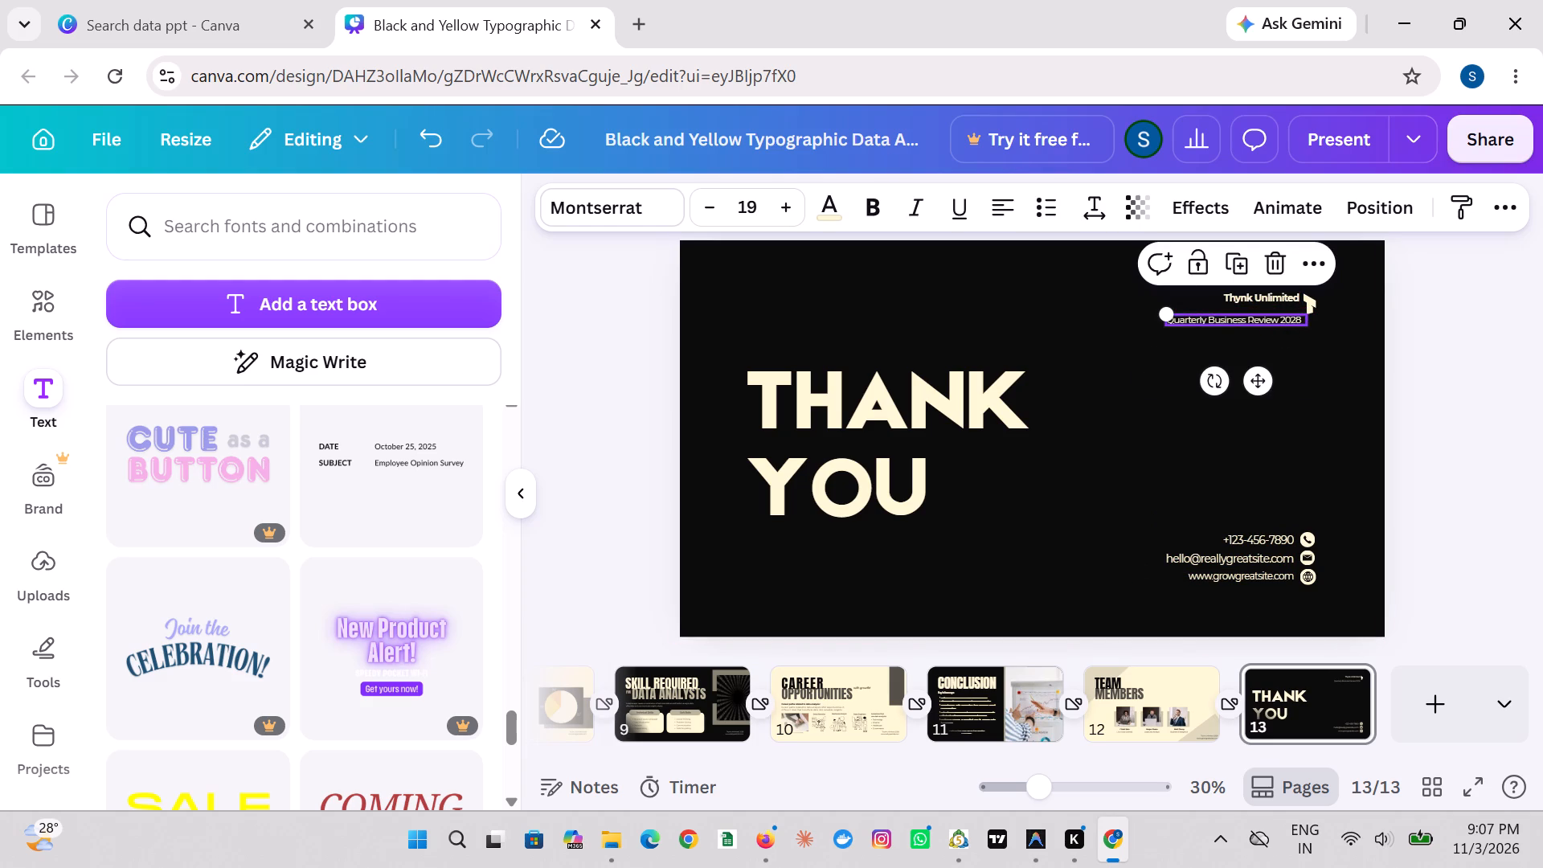
Italicize the Quarterly Business Review 2028 line and set its letter spacing to 62.
left_click(913, 219)
left_click(1100, 196)
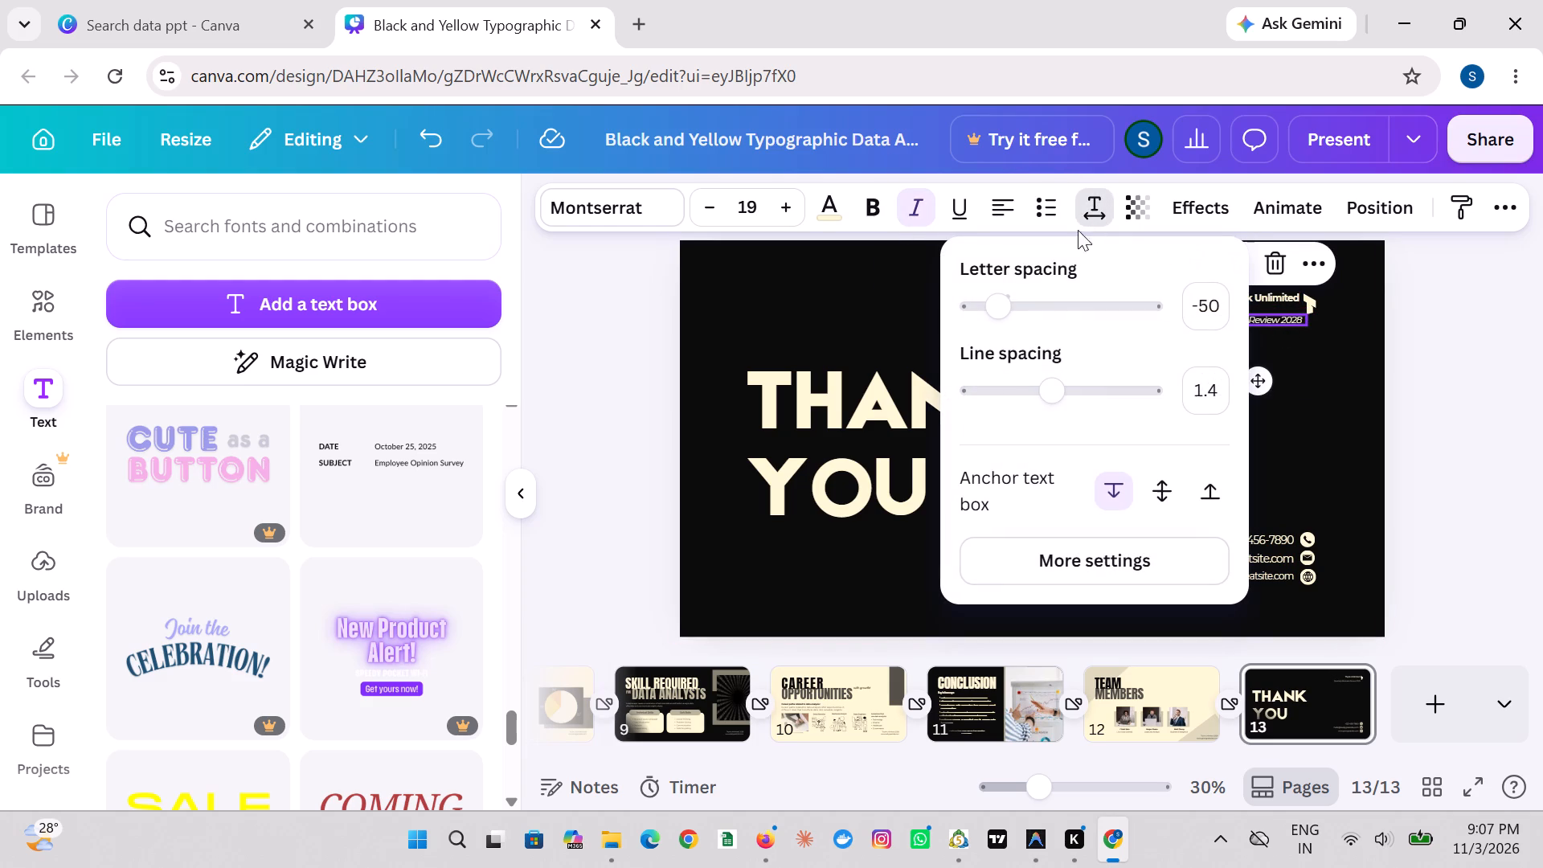
left_click(1017, 317)
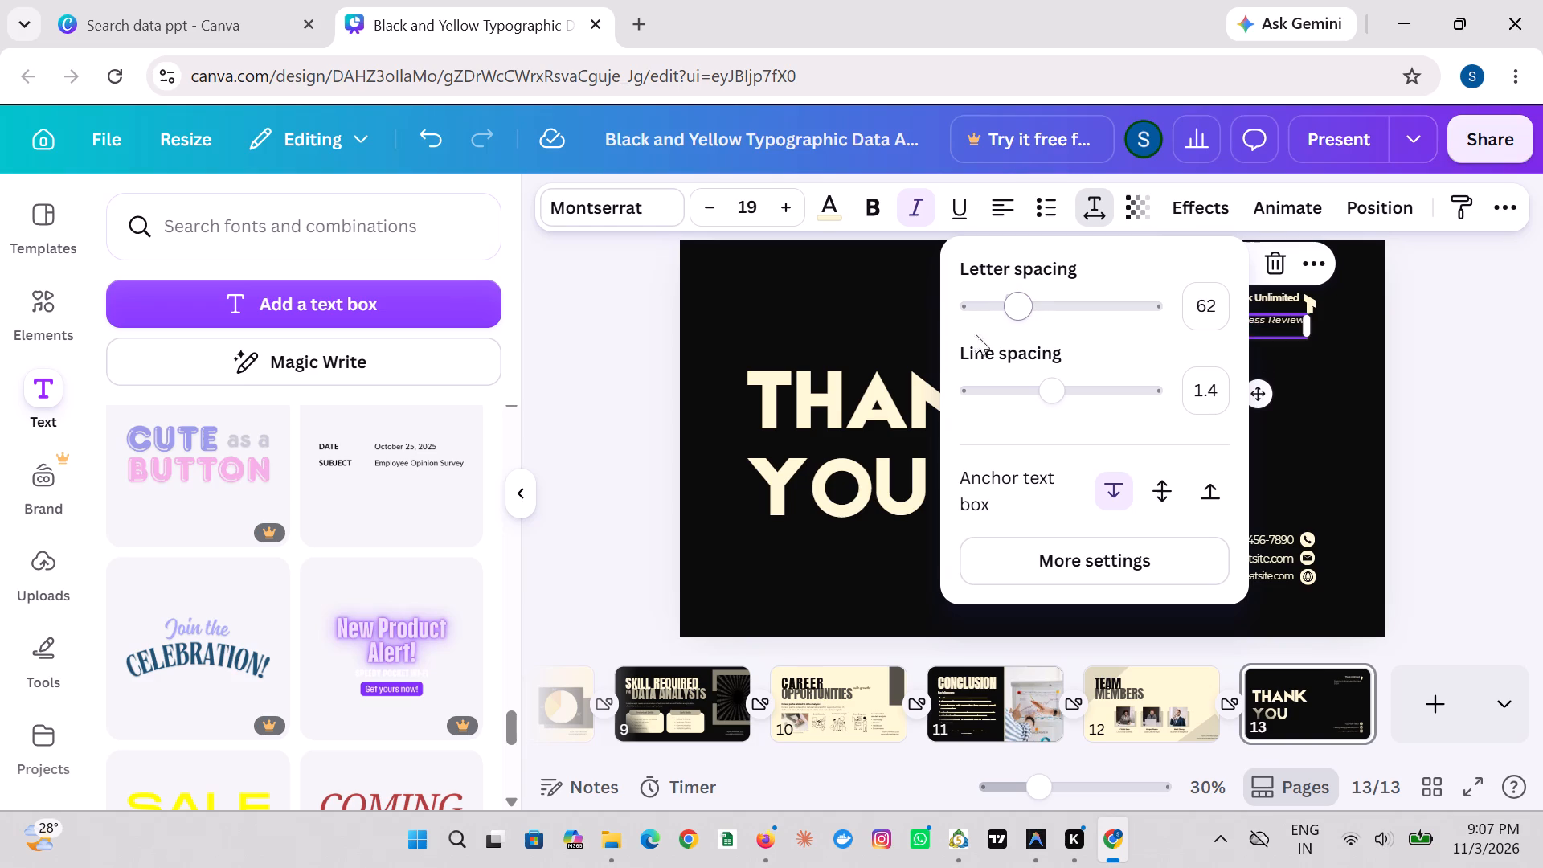
left_click(900, 305)
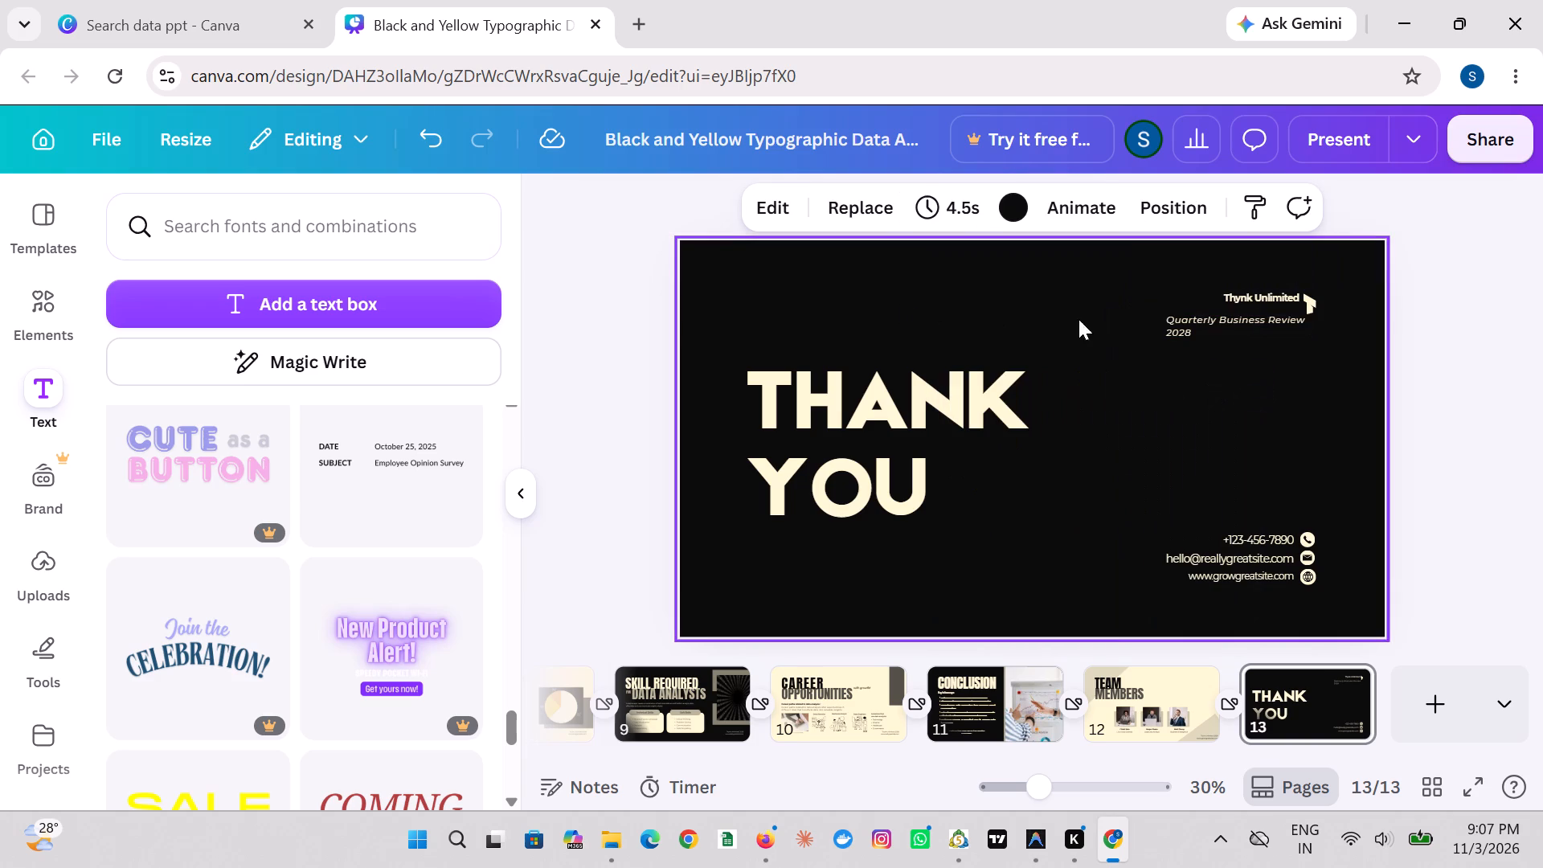
Reposition the Thynk Unlimited text just above the Quarterly Business Review line so that their left edges line up.
left_click_drag(1254, 297, 1246, 299)
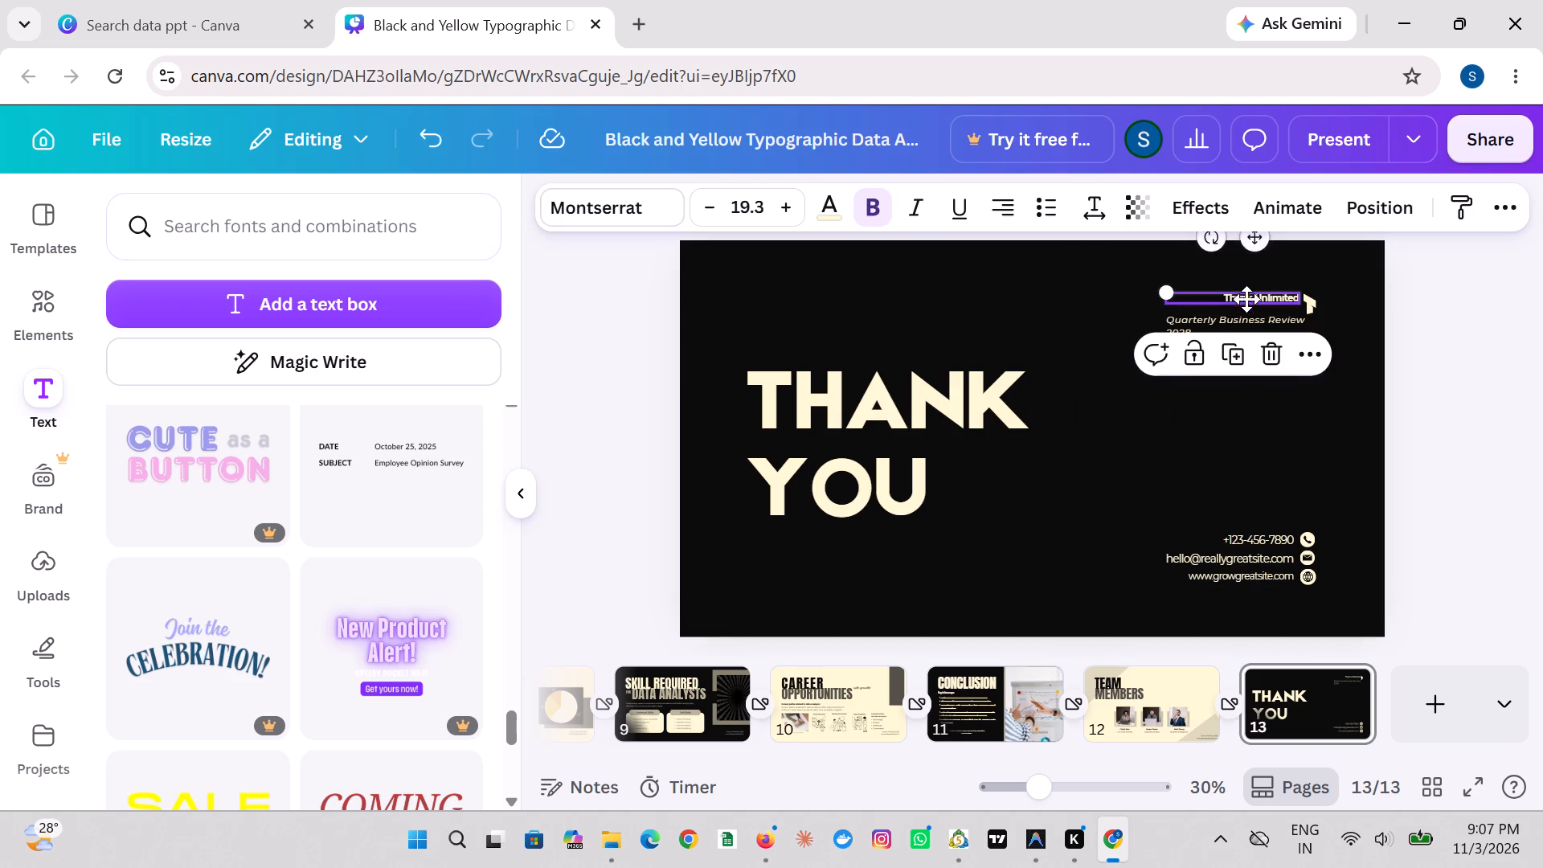
left_click_drag(1246, 299, 1206, 304)
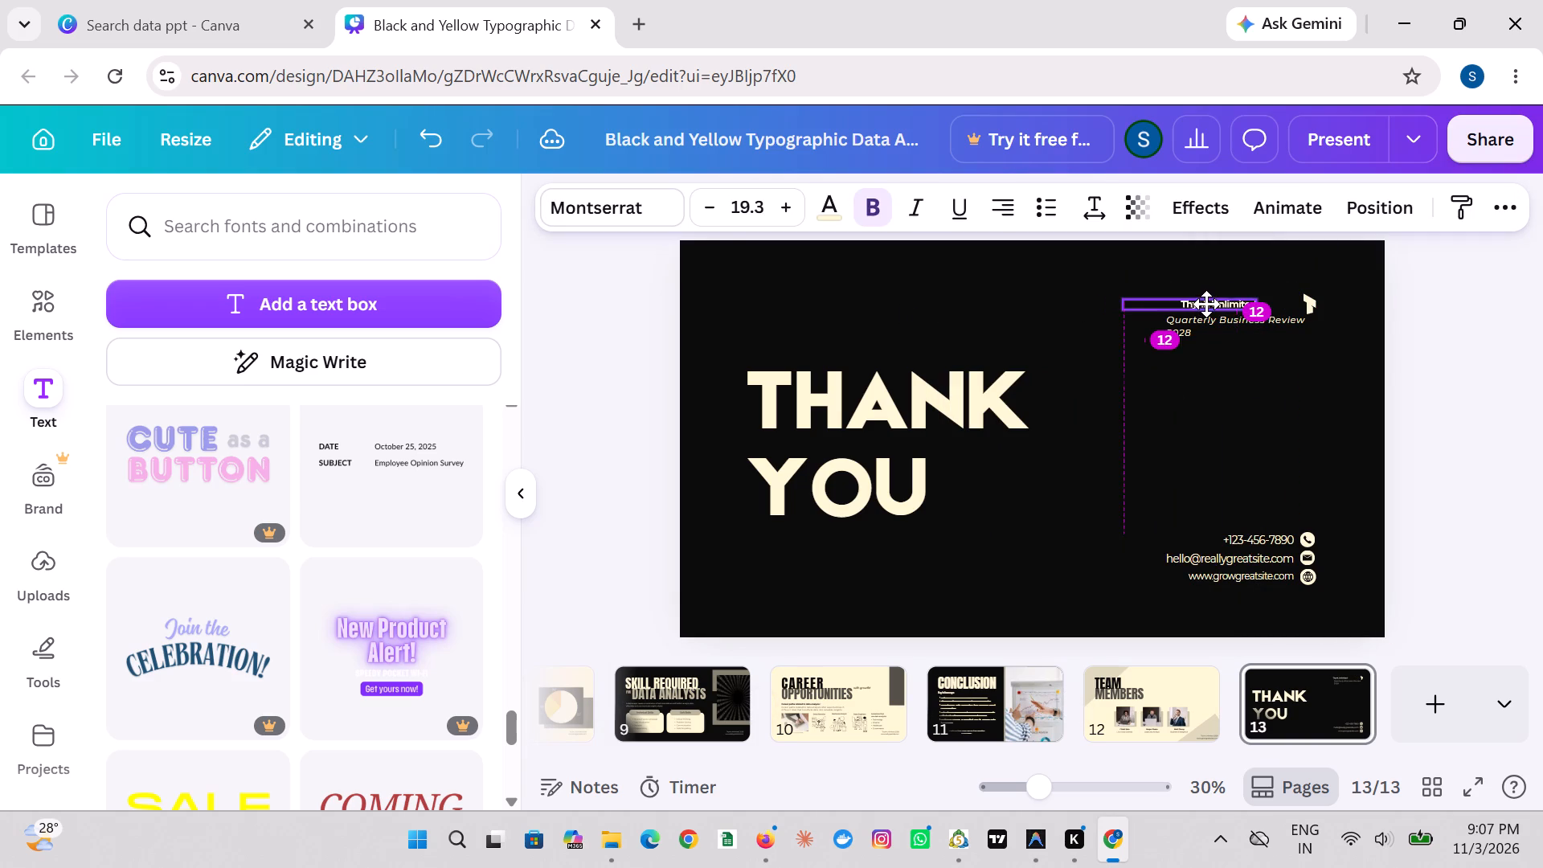
left_click_drag(1206, 304, 1199, 305)
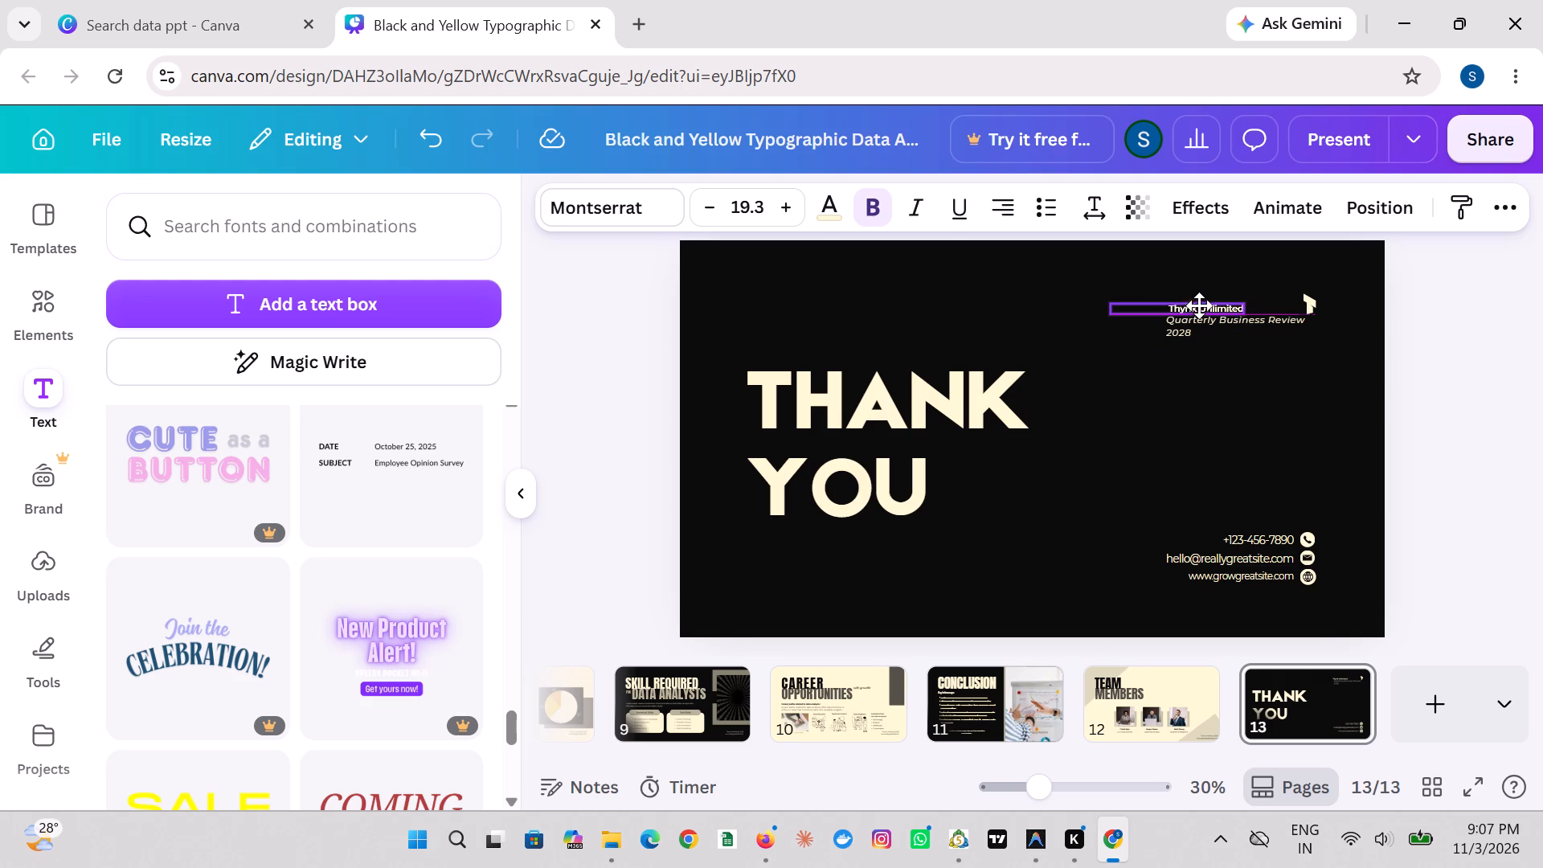
left_click_drag(1199, 305, 1197, 307)
left_click_drag(1197, 307, 1196, 305)
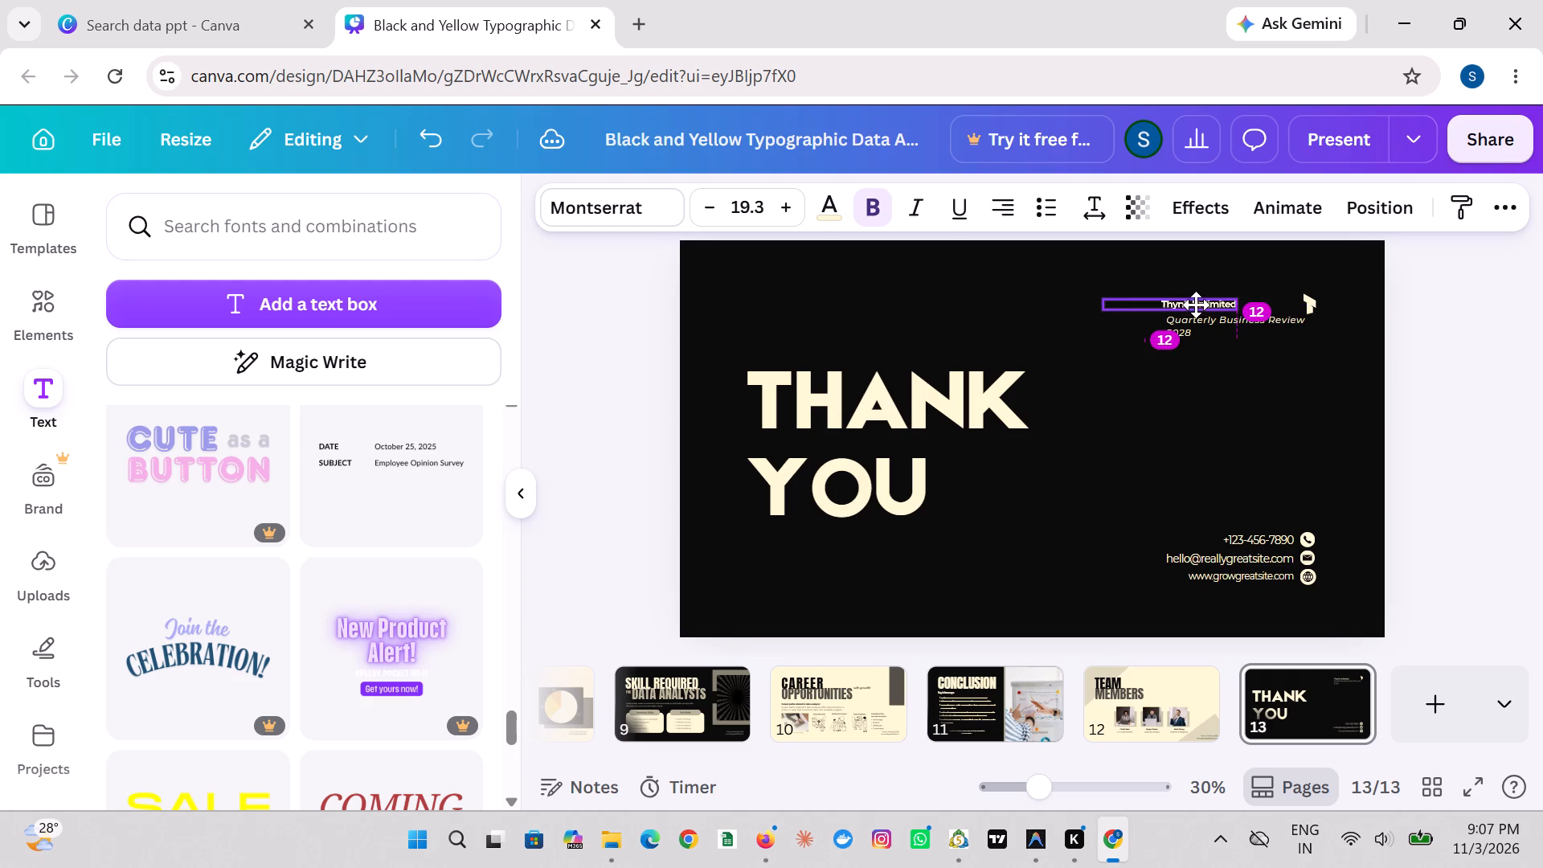
left_click_drag(1196, 305, 1197, 307)
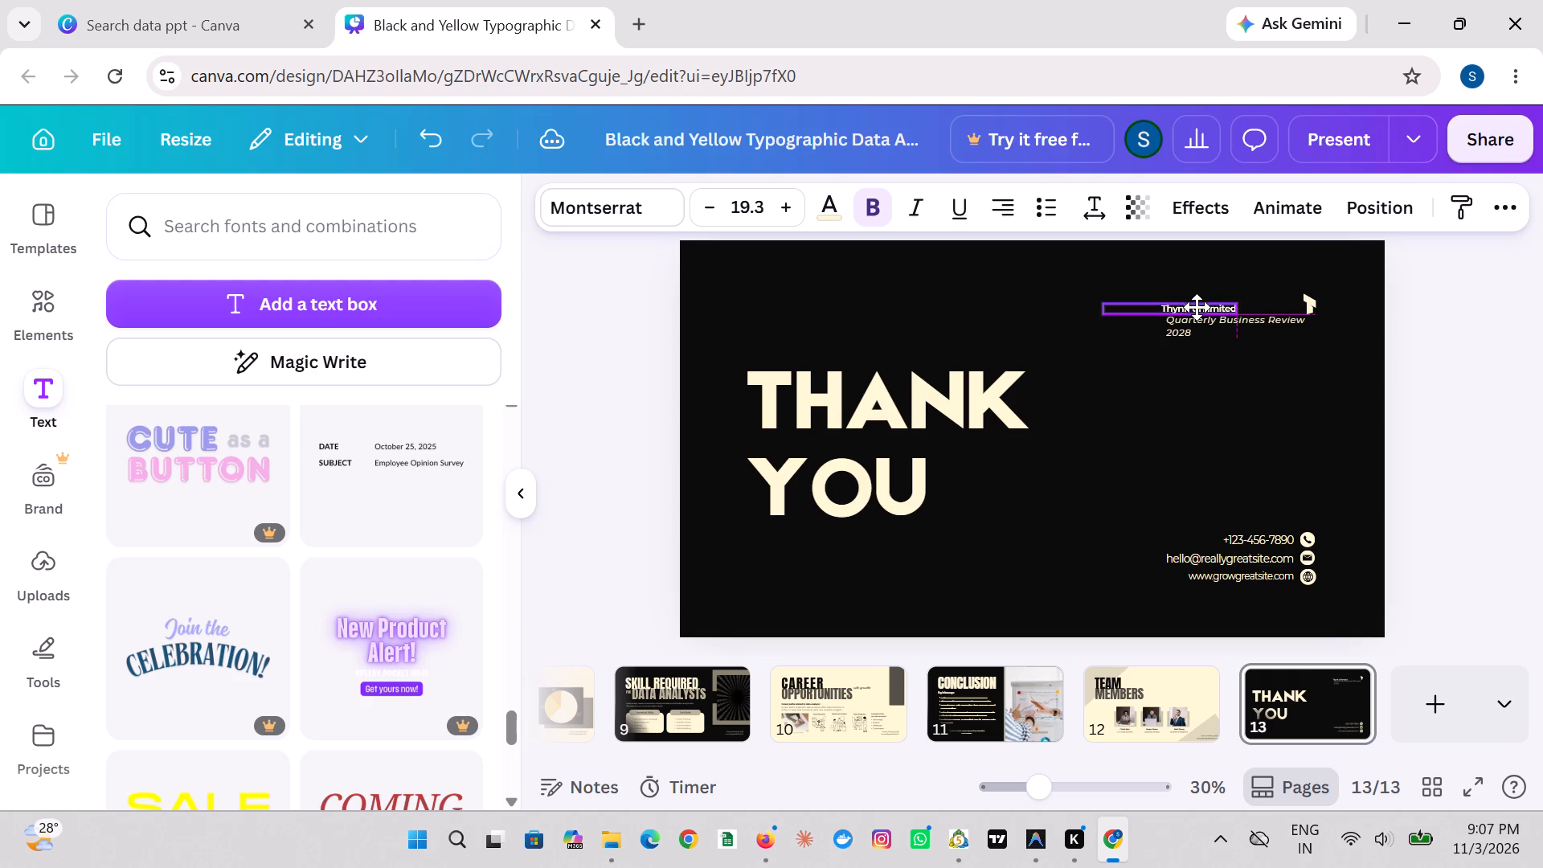
left_click_drag(1197, 307, 1196, 306)
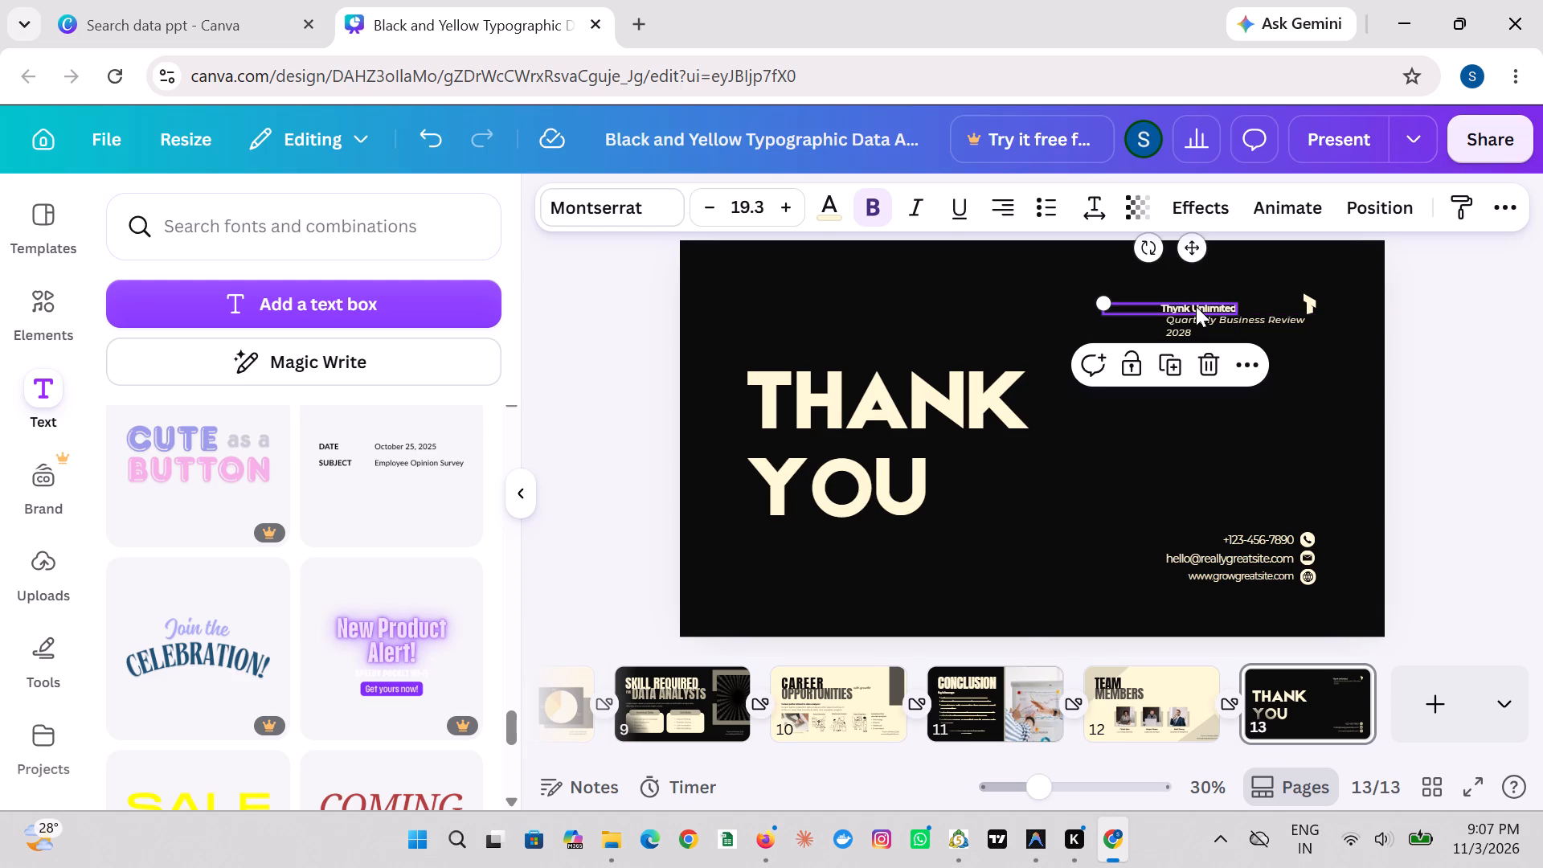
left_click_drag(1200, 306, 1205, 307)
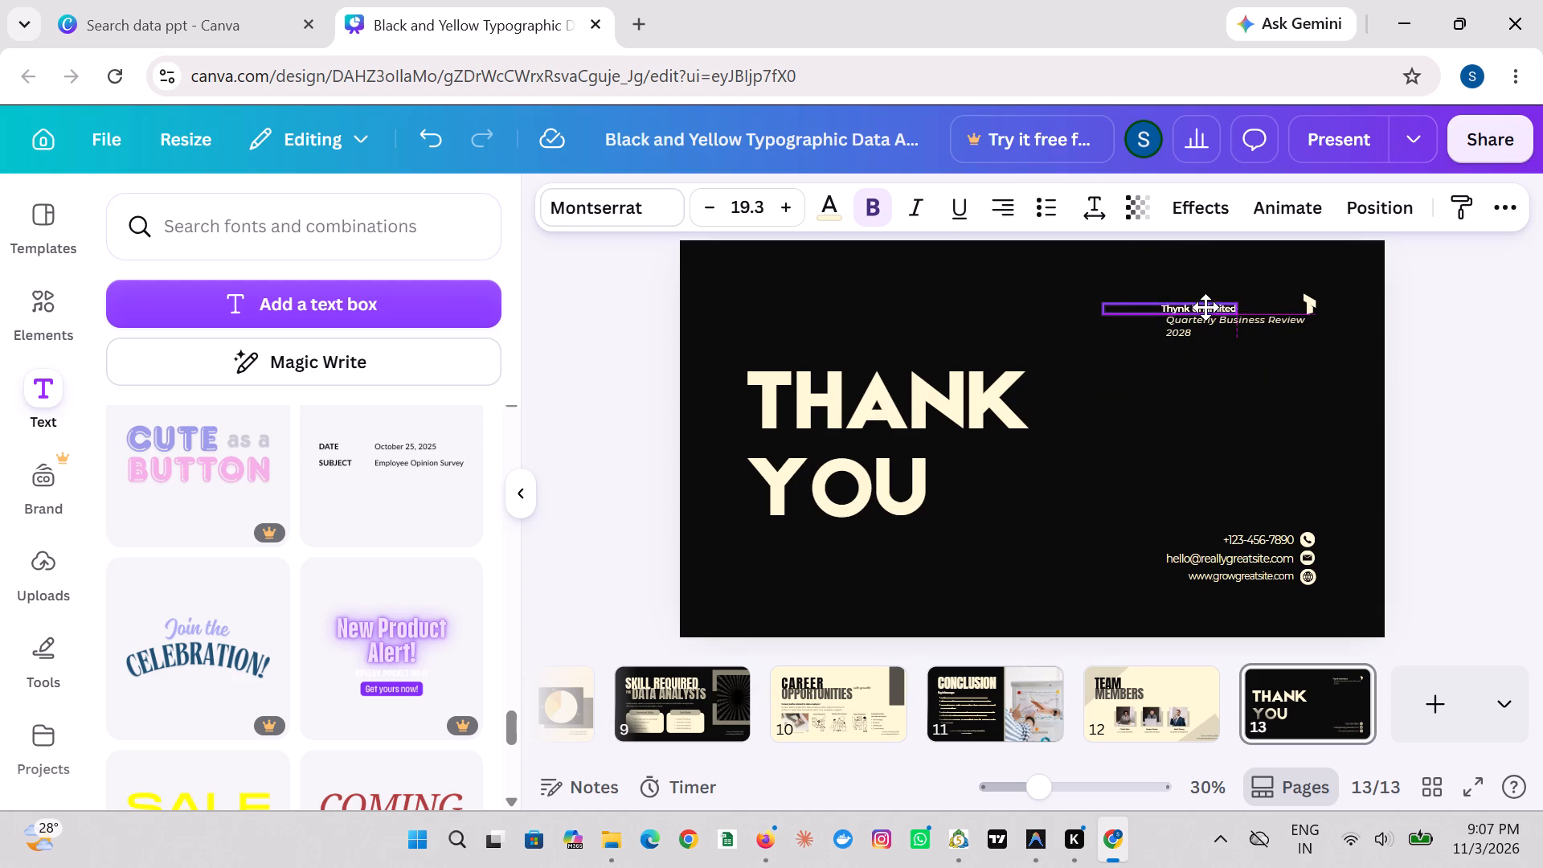
left_click_drag(1205, 307, 1209, 305)
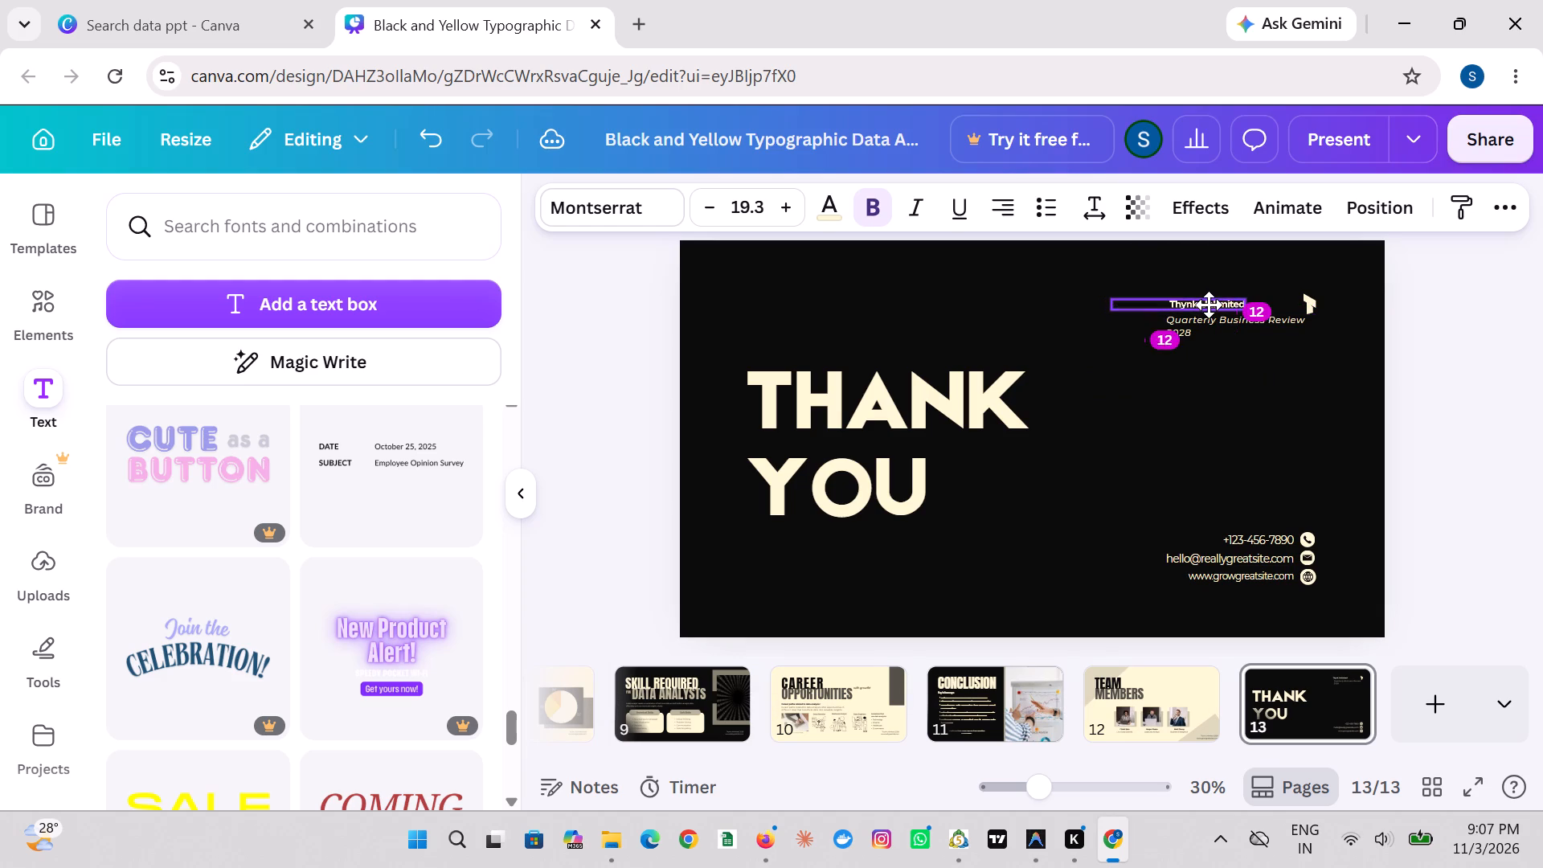
left_click_drag(1209, 305, 1201, 304)
left_click_drag(1201, 304, 1208, 309)
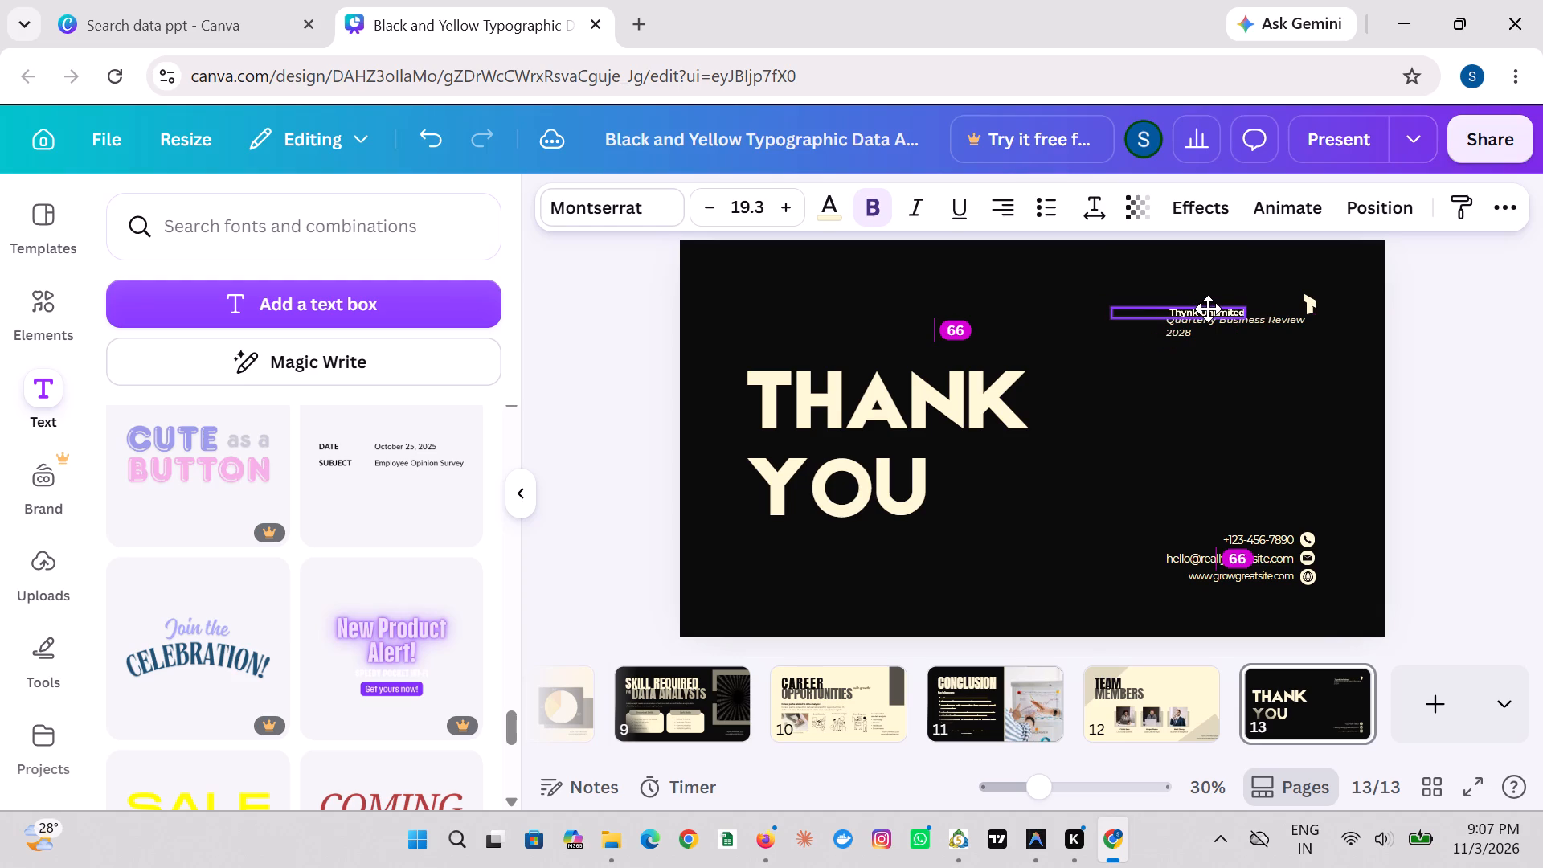
left_click_drag(1208, 309, 1207, 305)
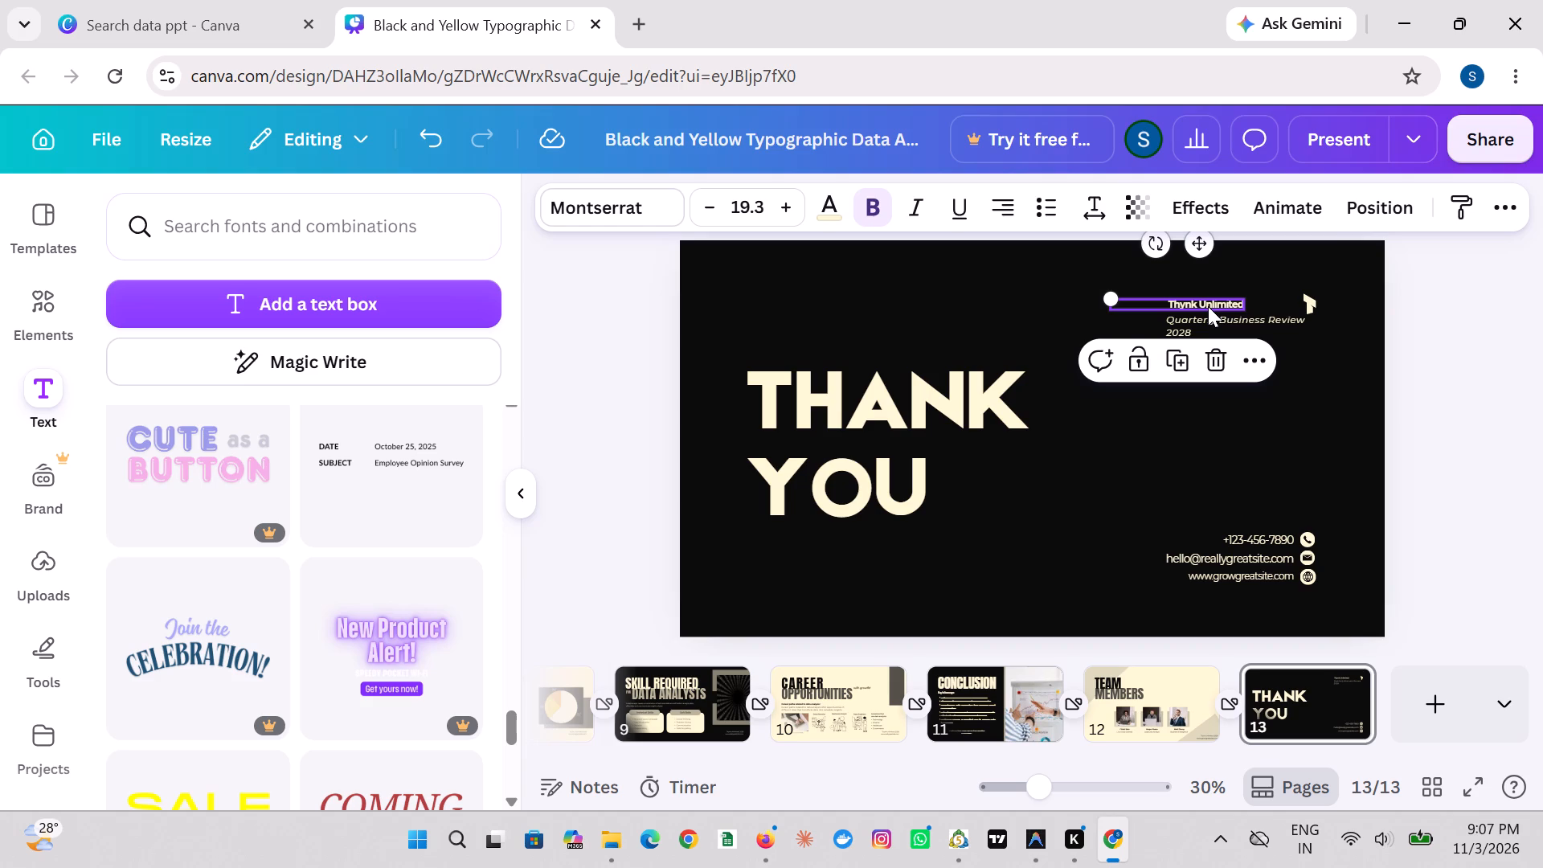
left_click(1208, 301)
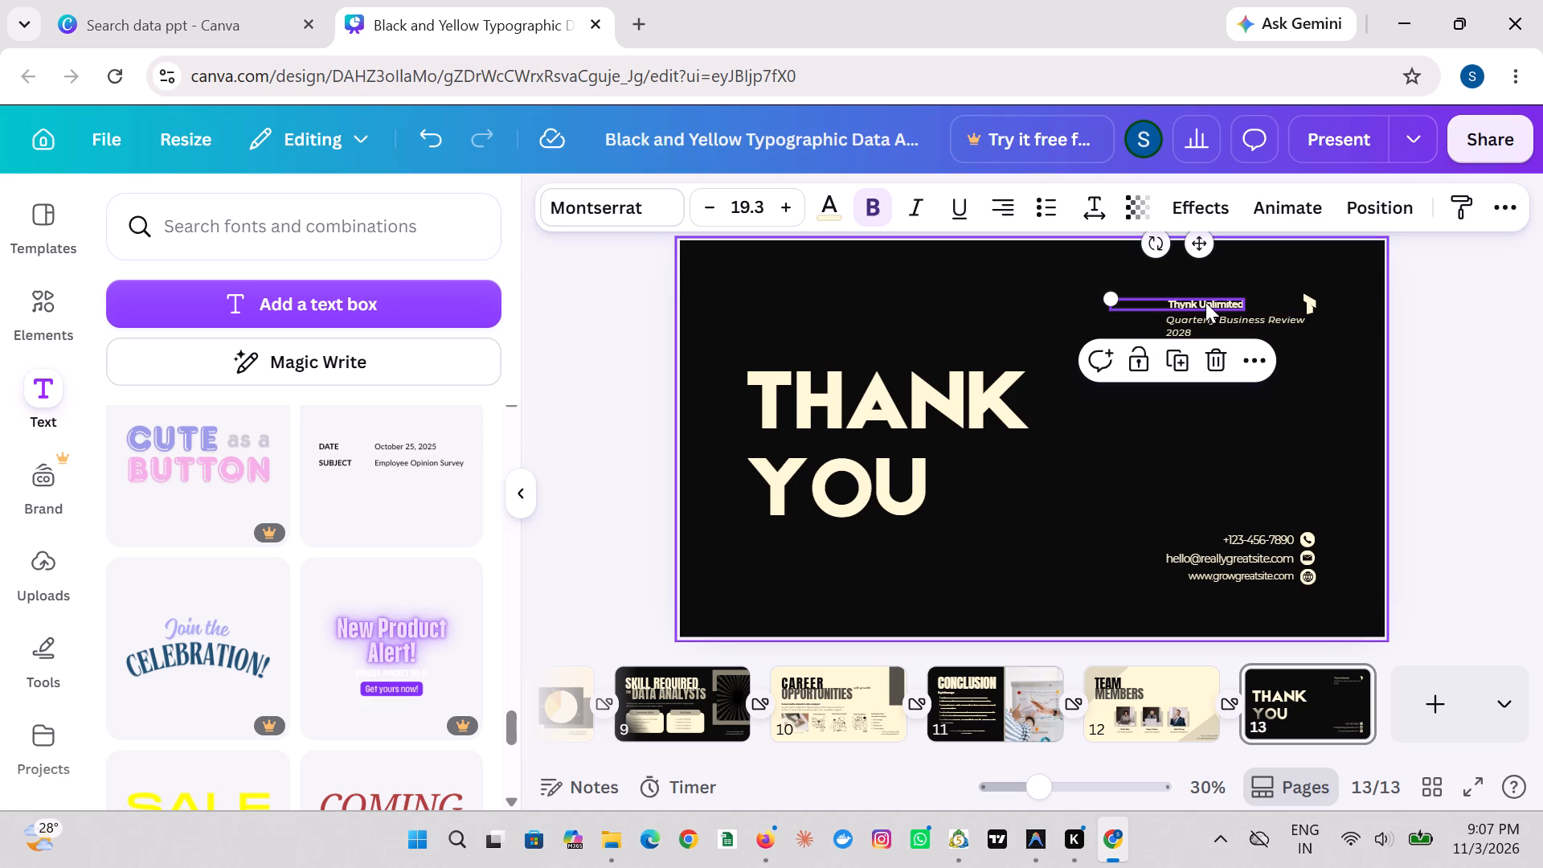
left_click_drag(1206, 299, 1197, 280)
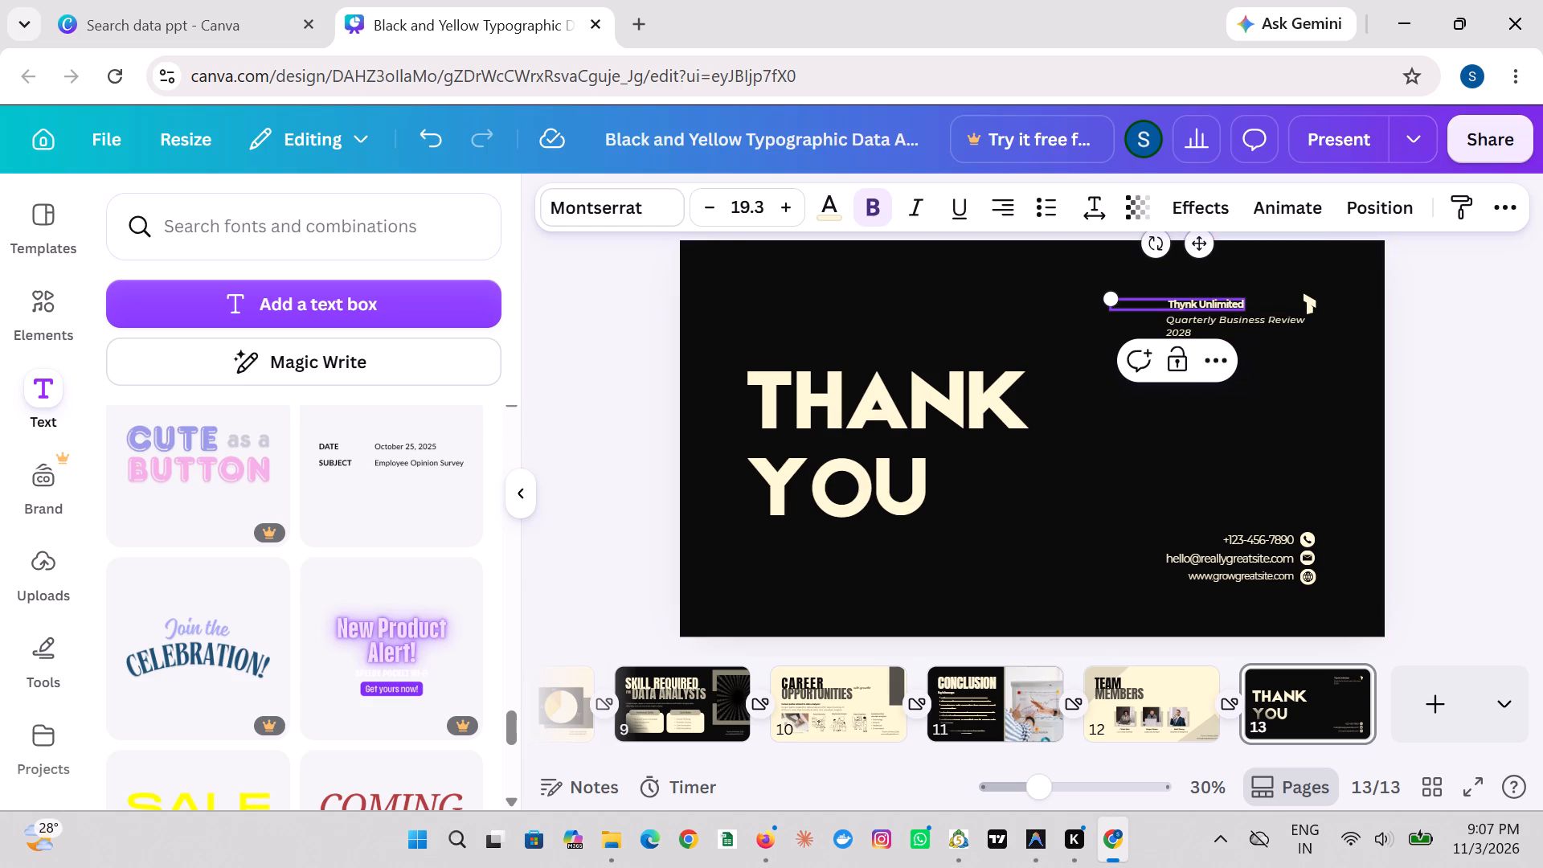
left_click_drag(1144, 301, 1135, 285)
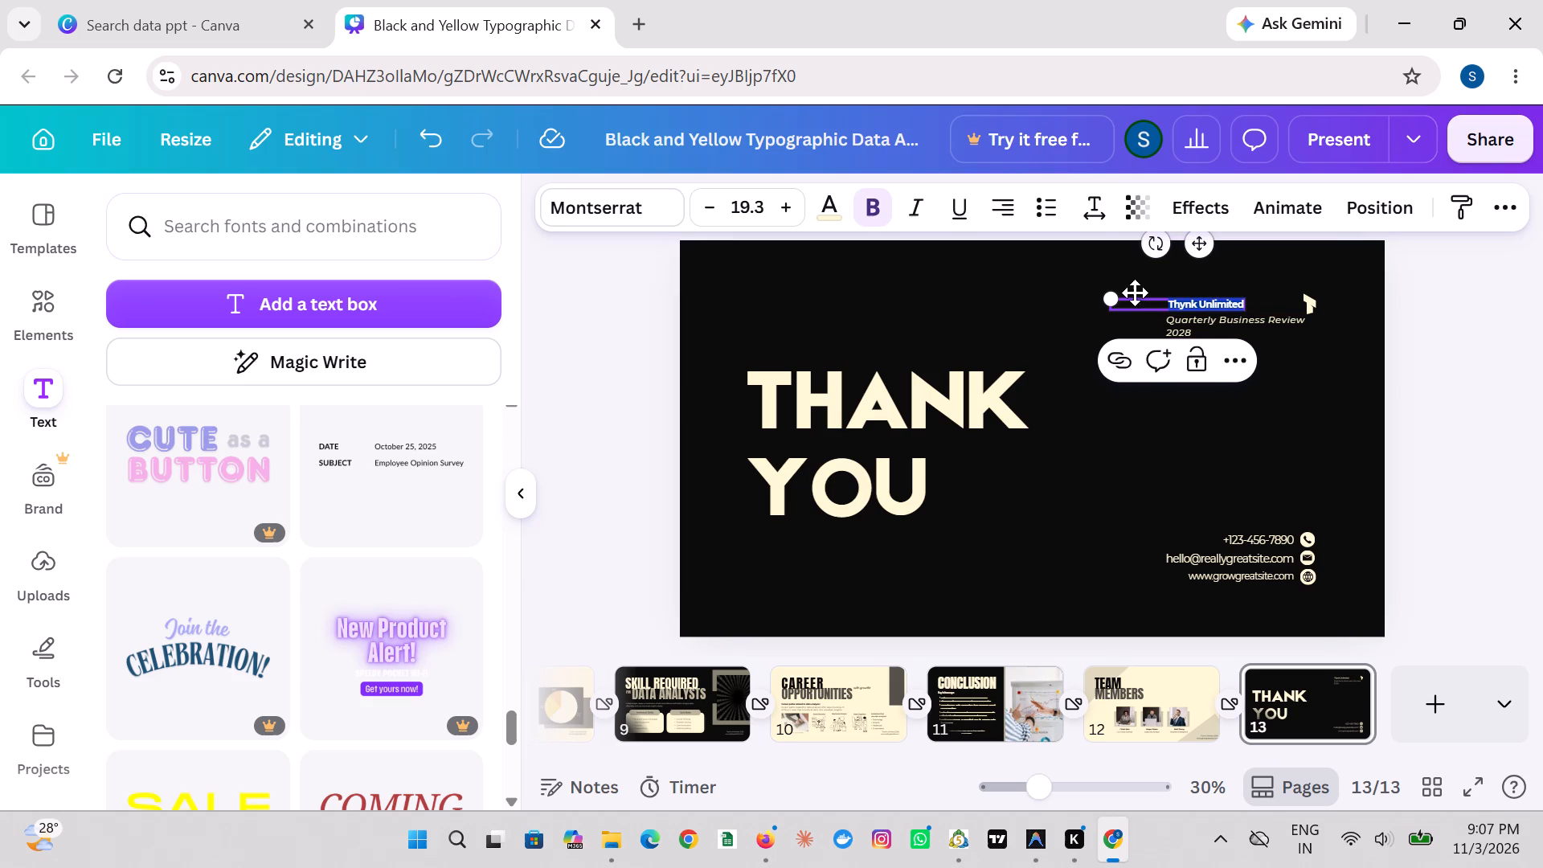
left_click(1126, 309)
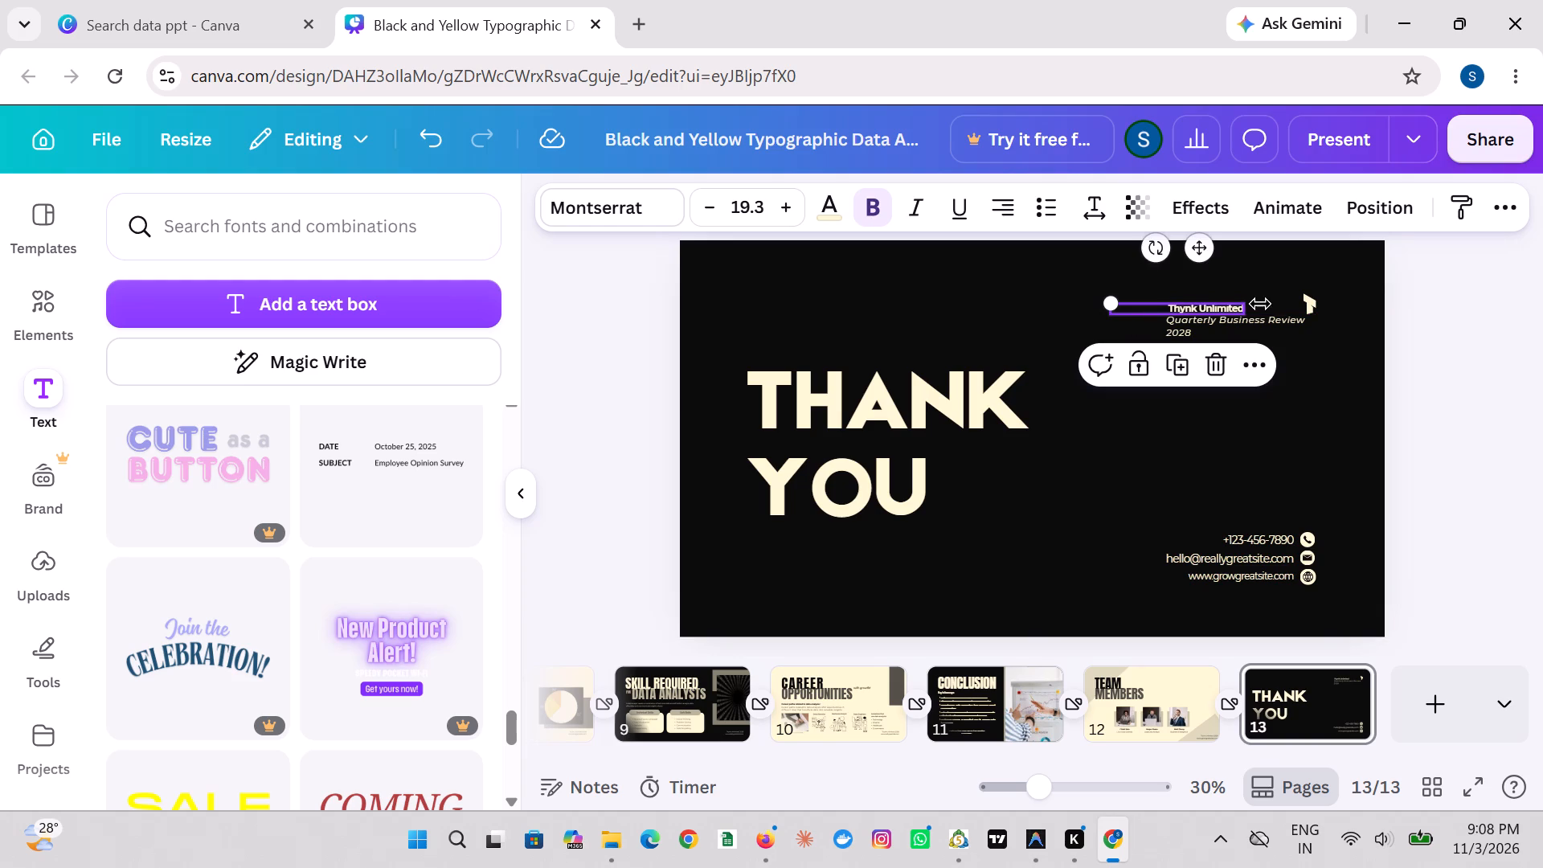
Move the logo mark right beside the end of the Thynk Unlimited text and deselect it.
left_click_drag(1316, 299, 1262, 305)
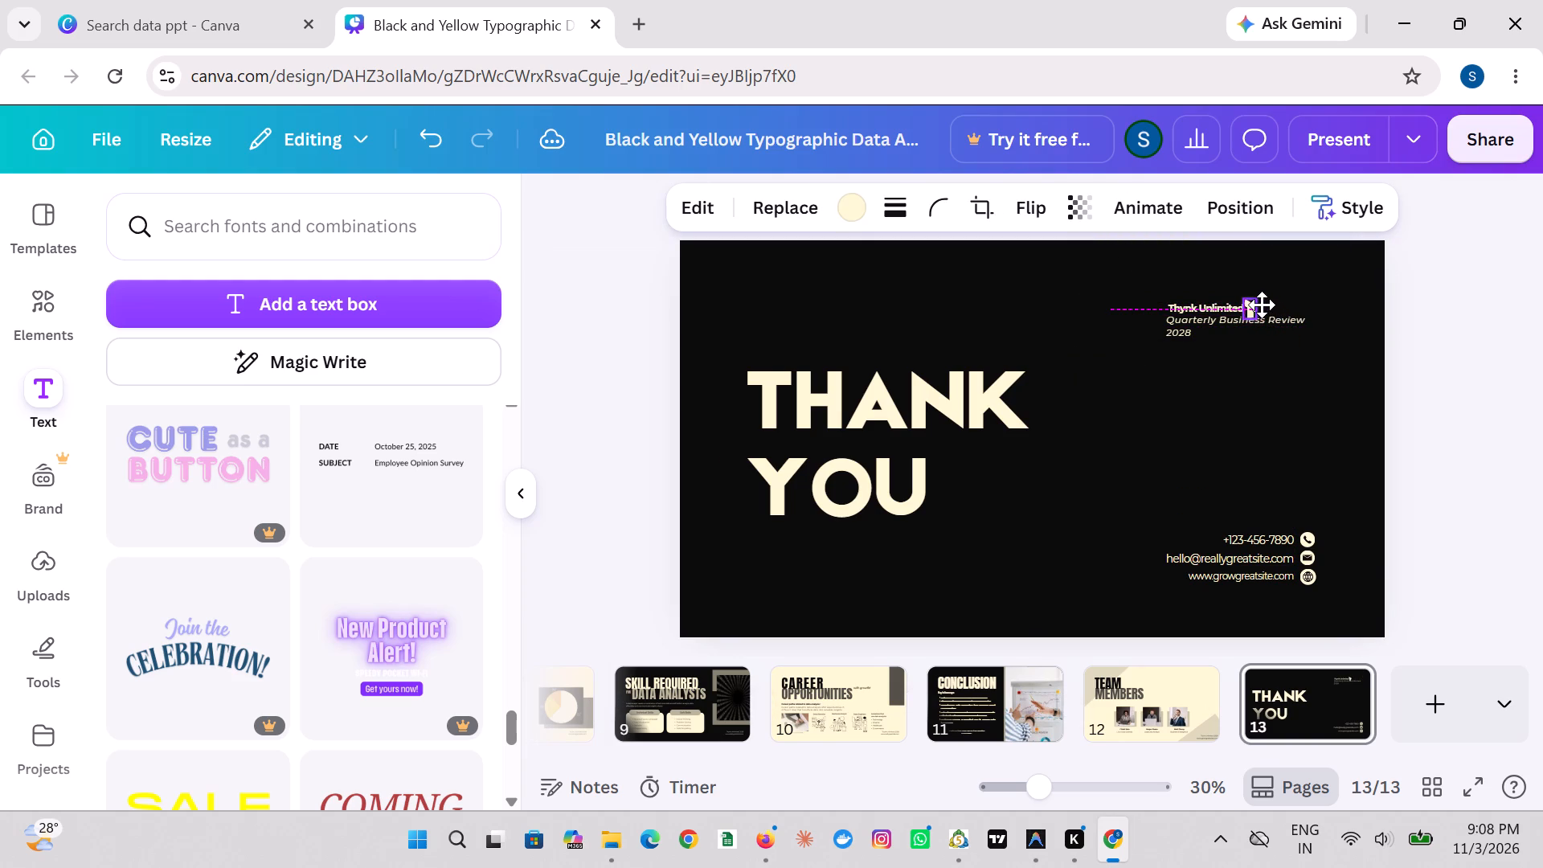
left_click_drag(1262, 305, 1264, 302)
left_click(1293, 290)
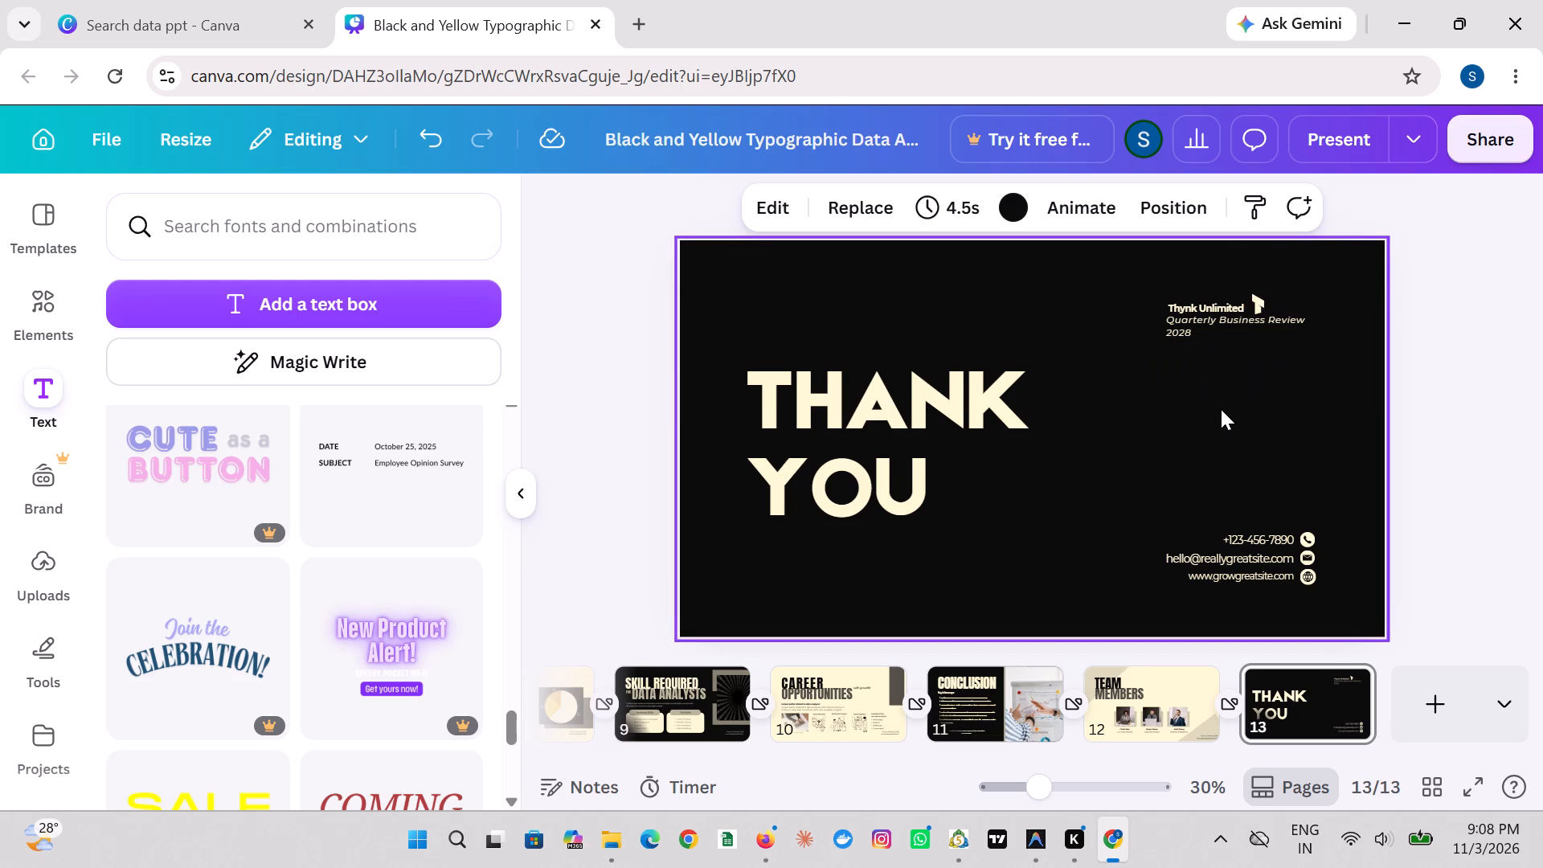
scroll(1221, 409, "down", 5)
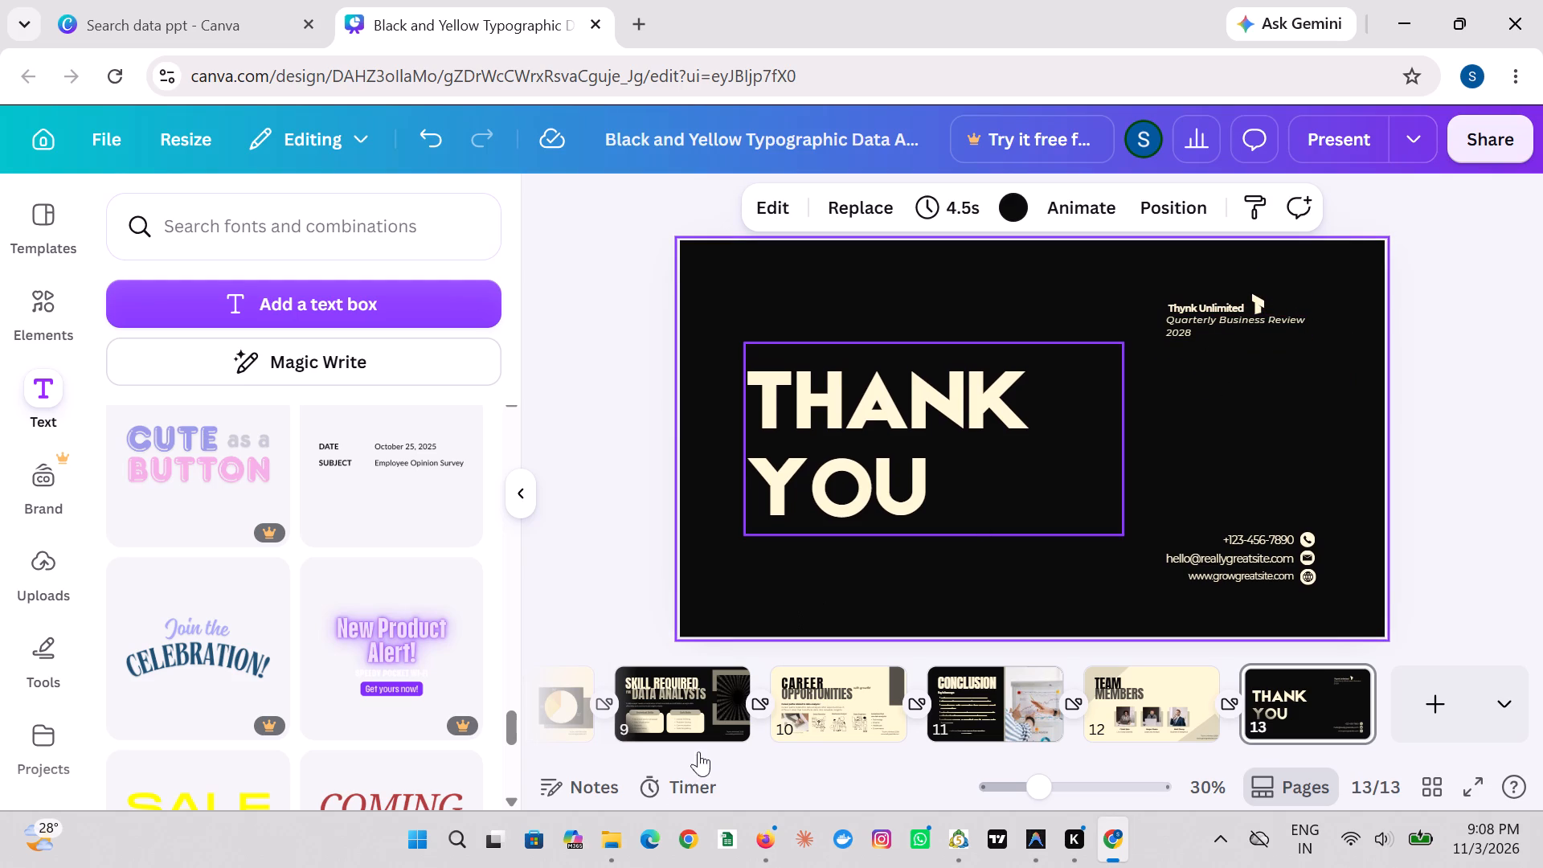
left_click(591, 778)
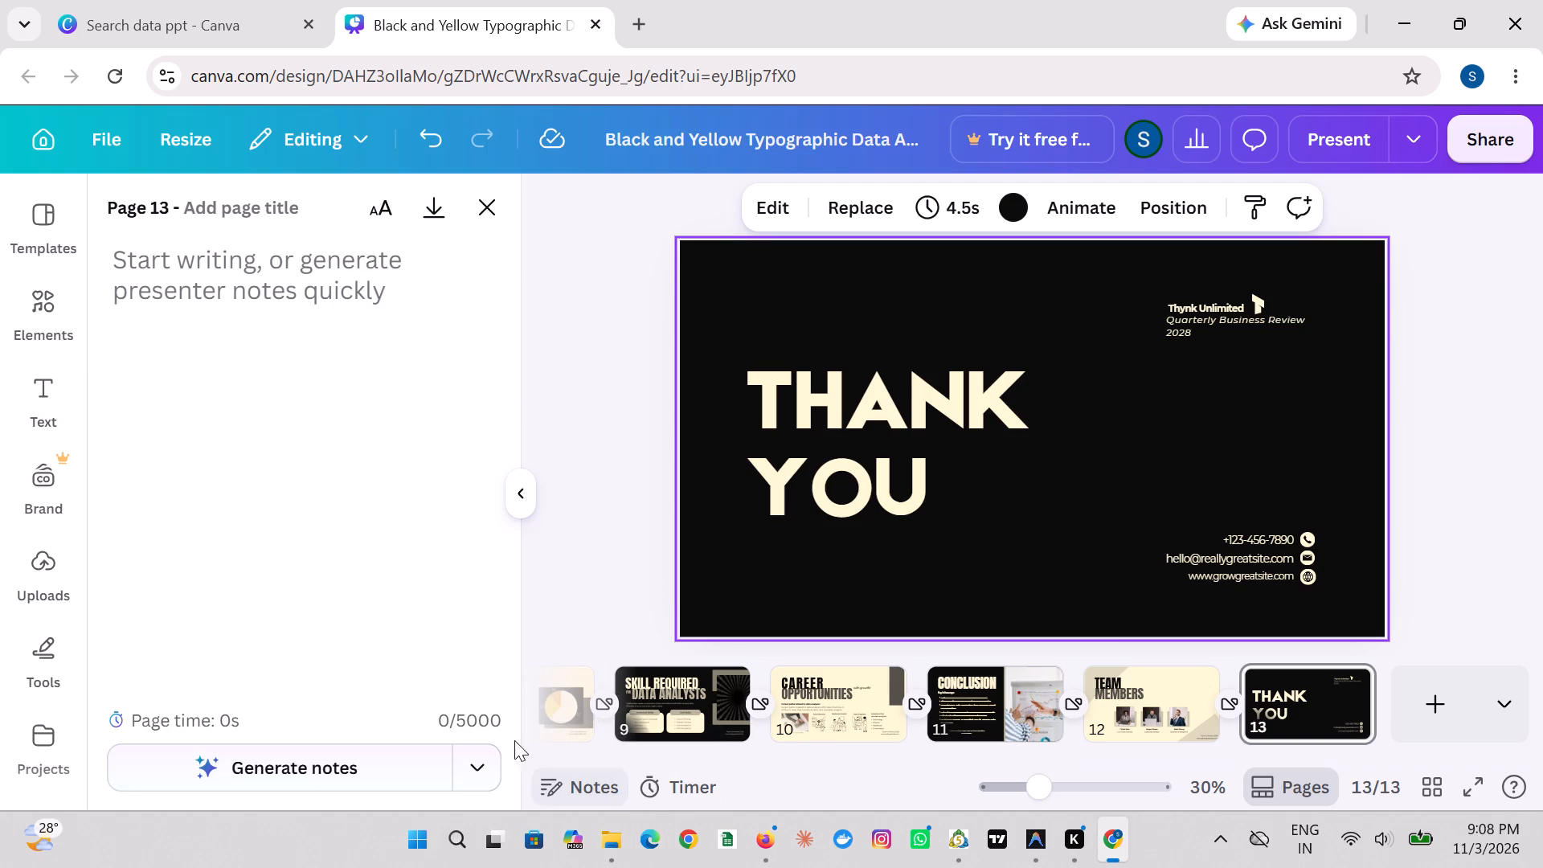
left_click(13, 392)
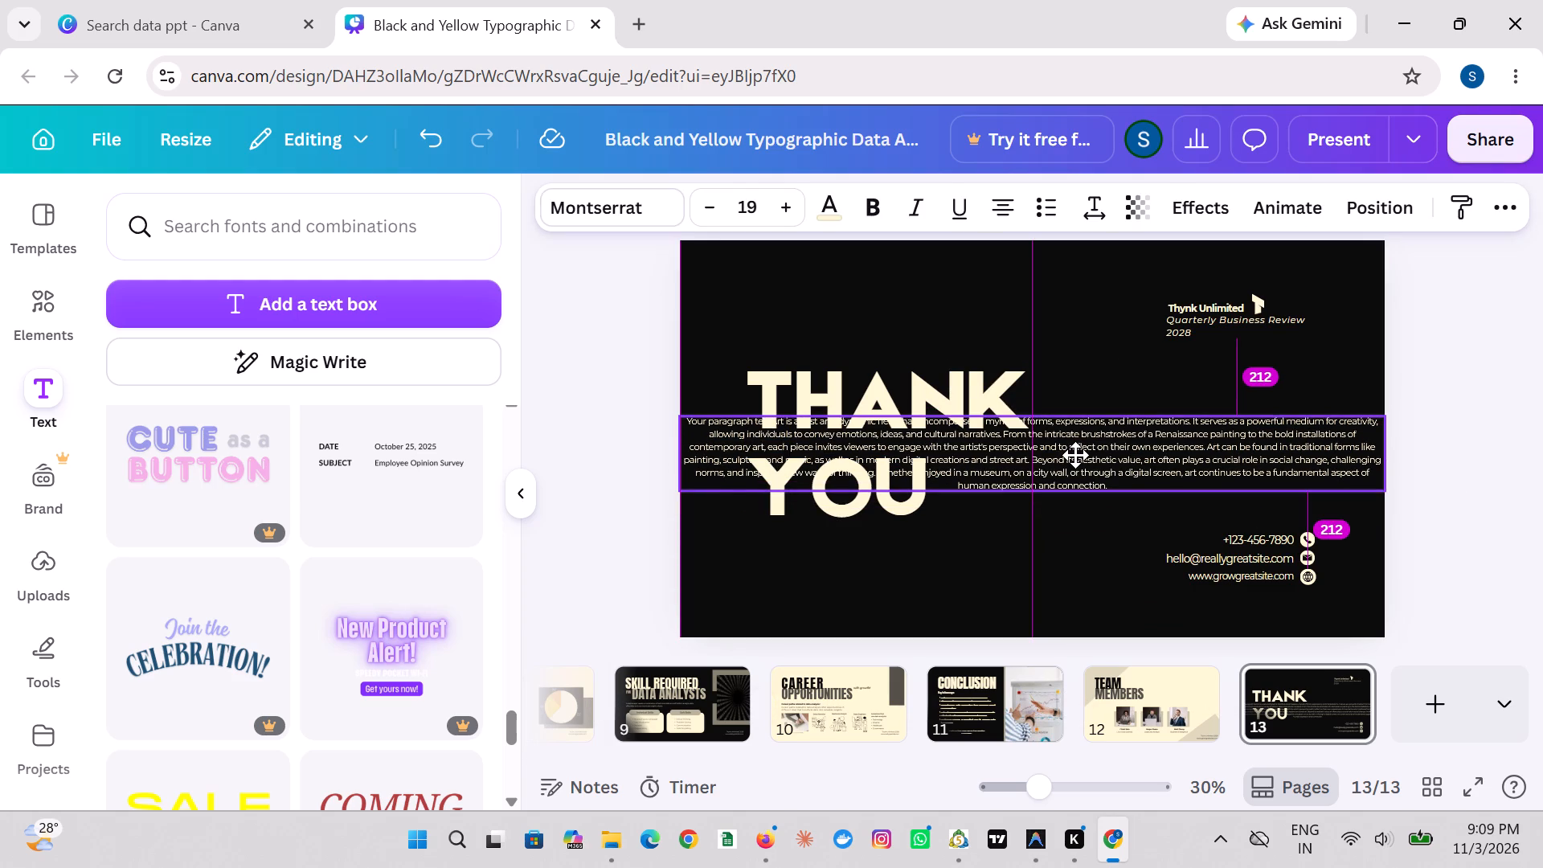
left_click_drag(1075, 455, 1075, 456)
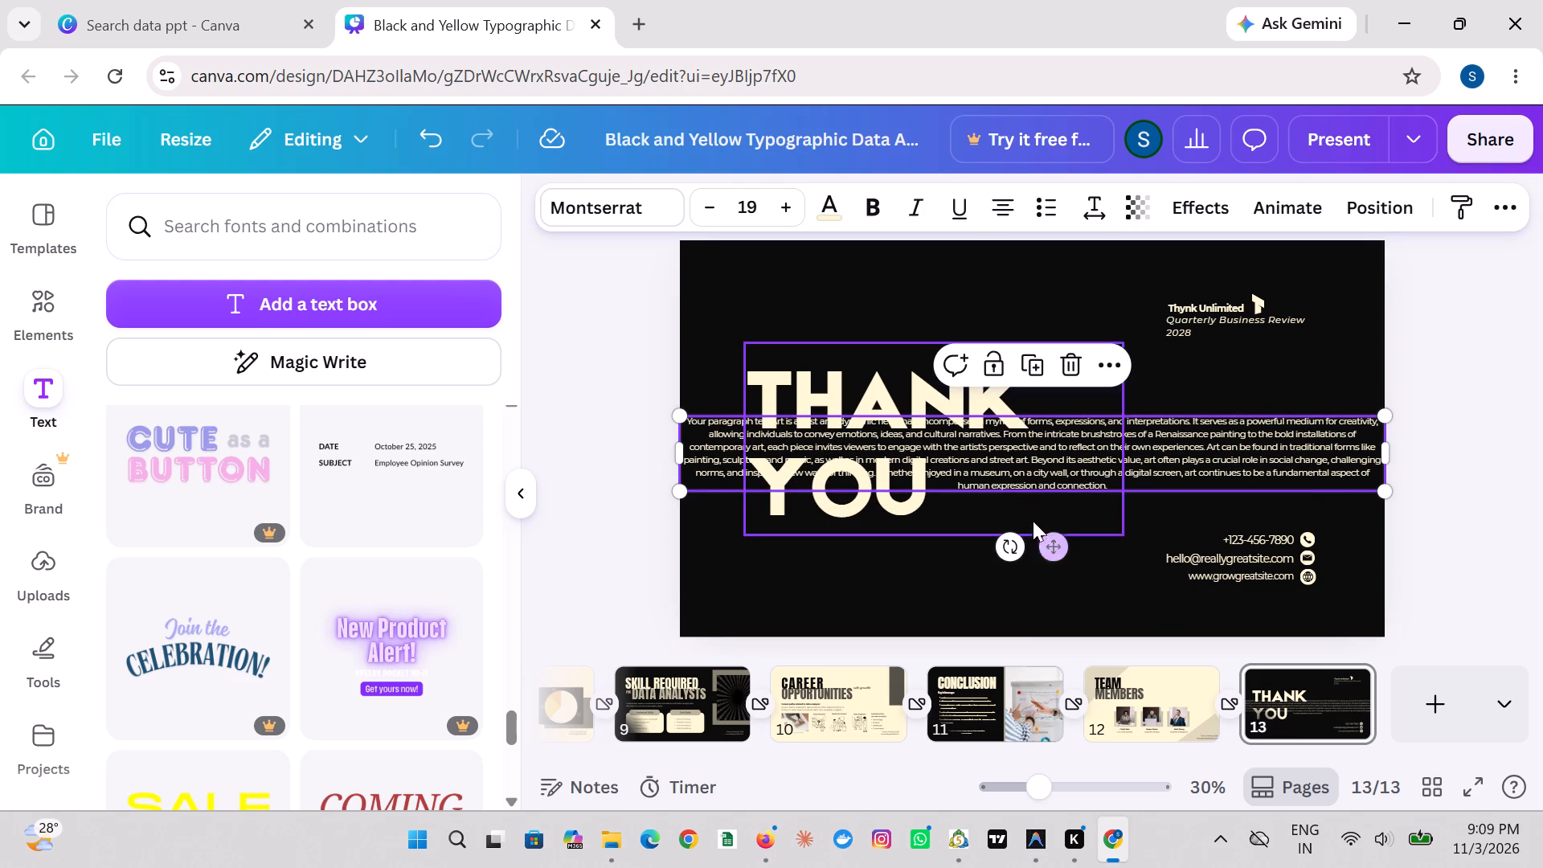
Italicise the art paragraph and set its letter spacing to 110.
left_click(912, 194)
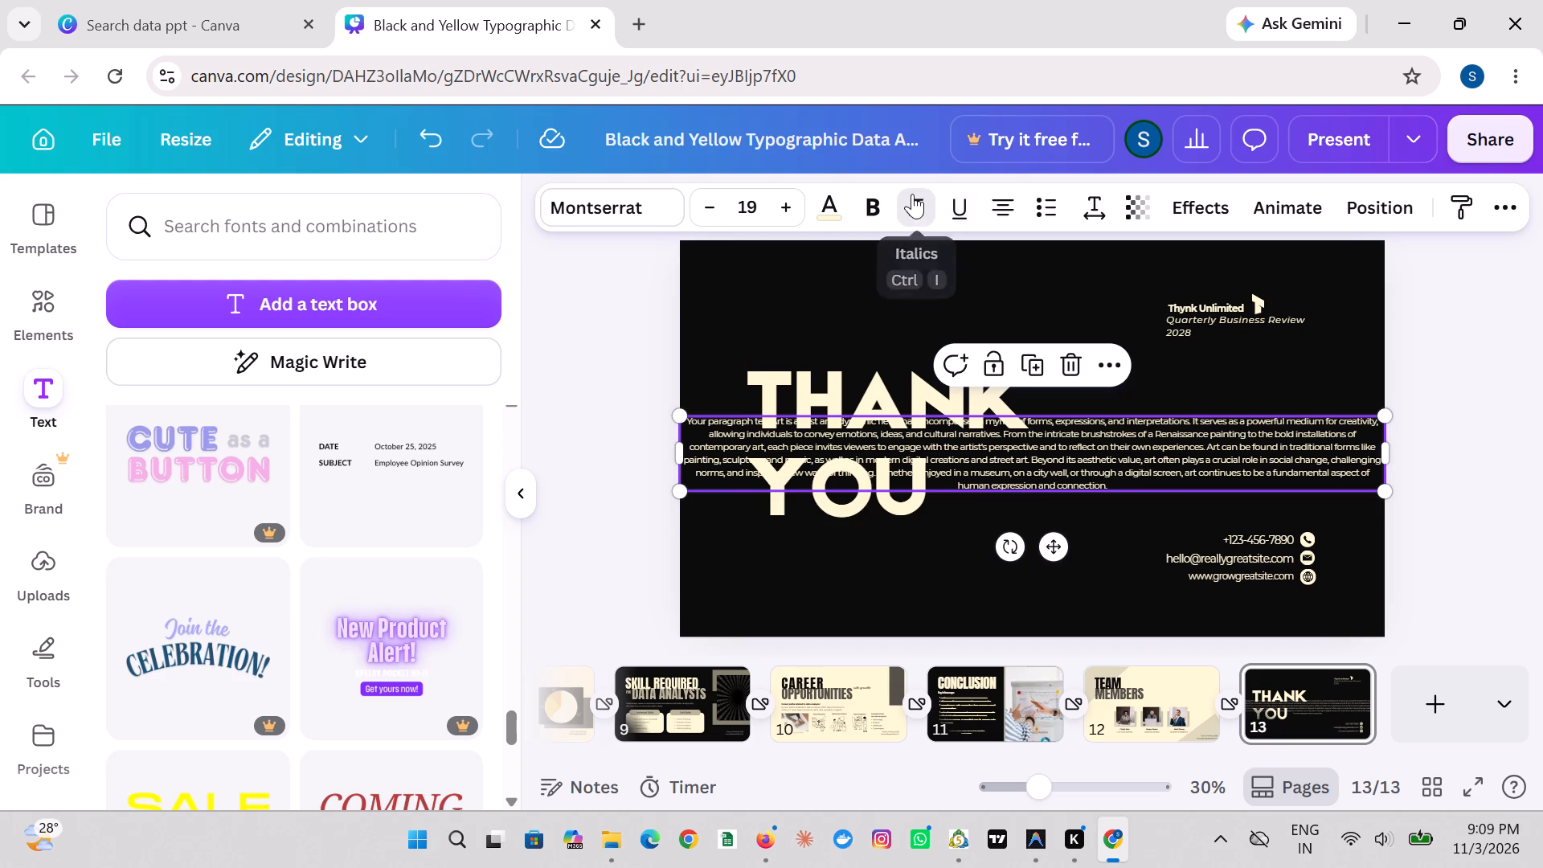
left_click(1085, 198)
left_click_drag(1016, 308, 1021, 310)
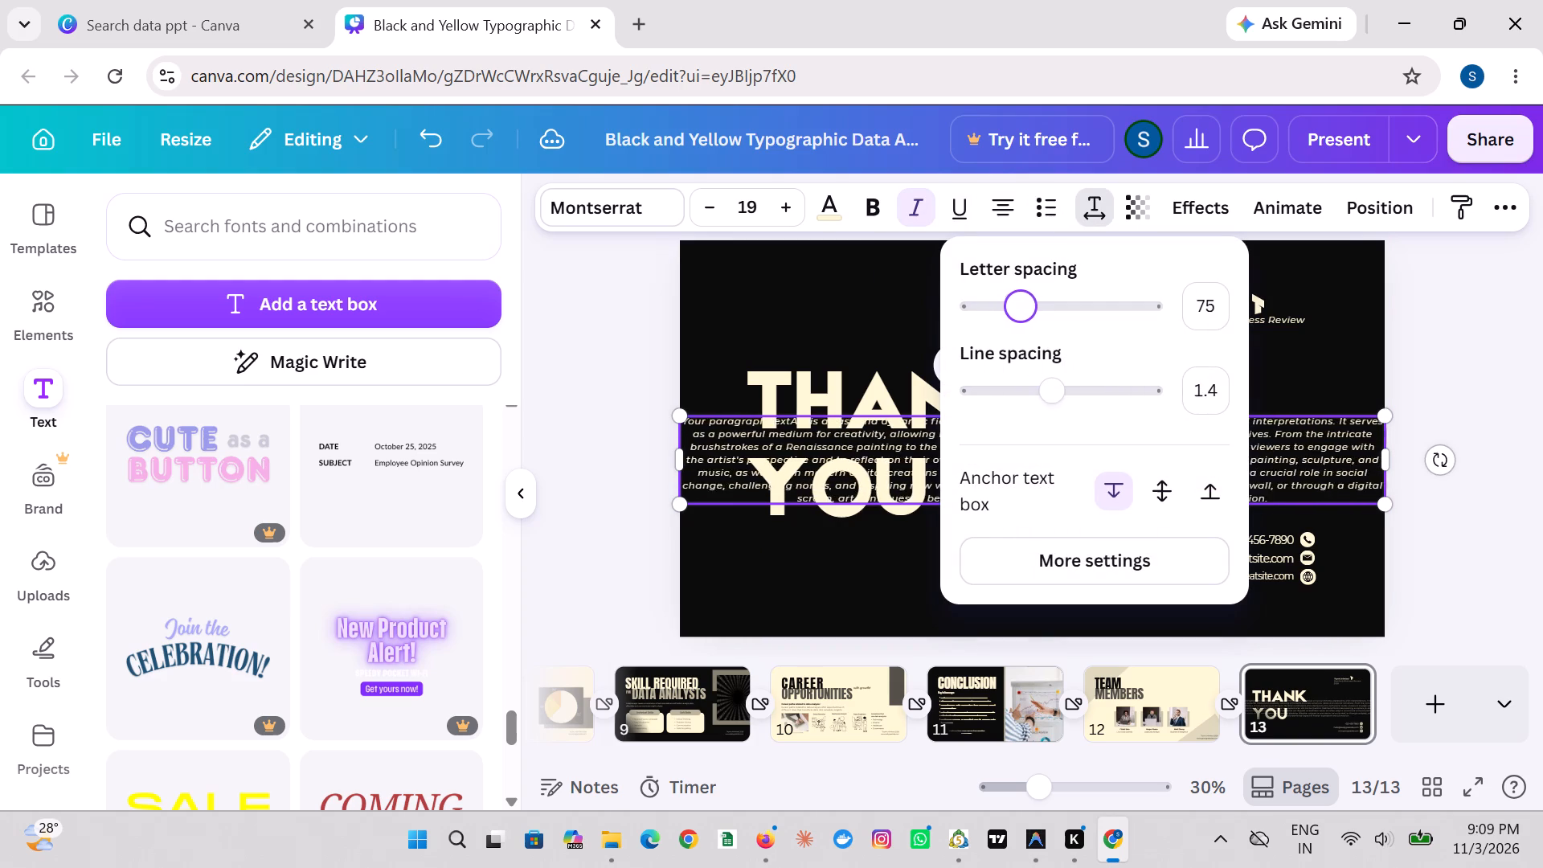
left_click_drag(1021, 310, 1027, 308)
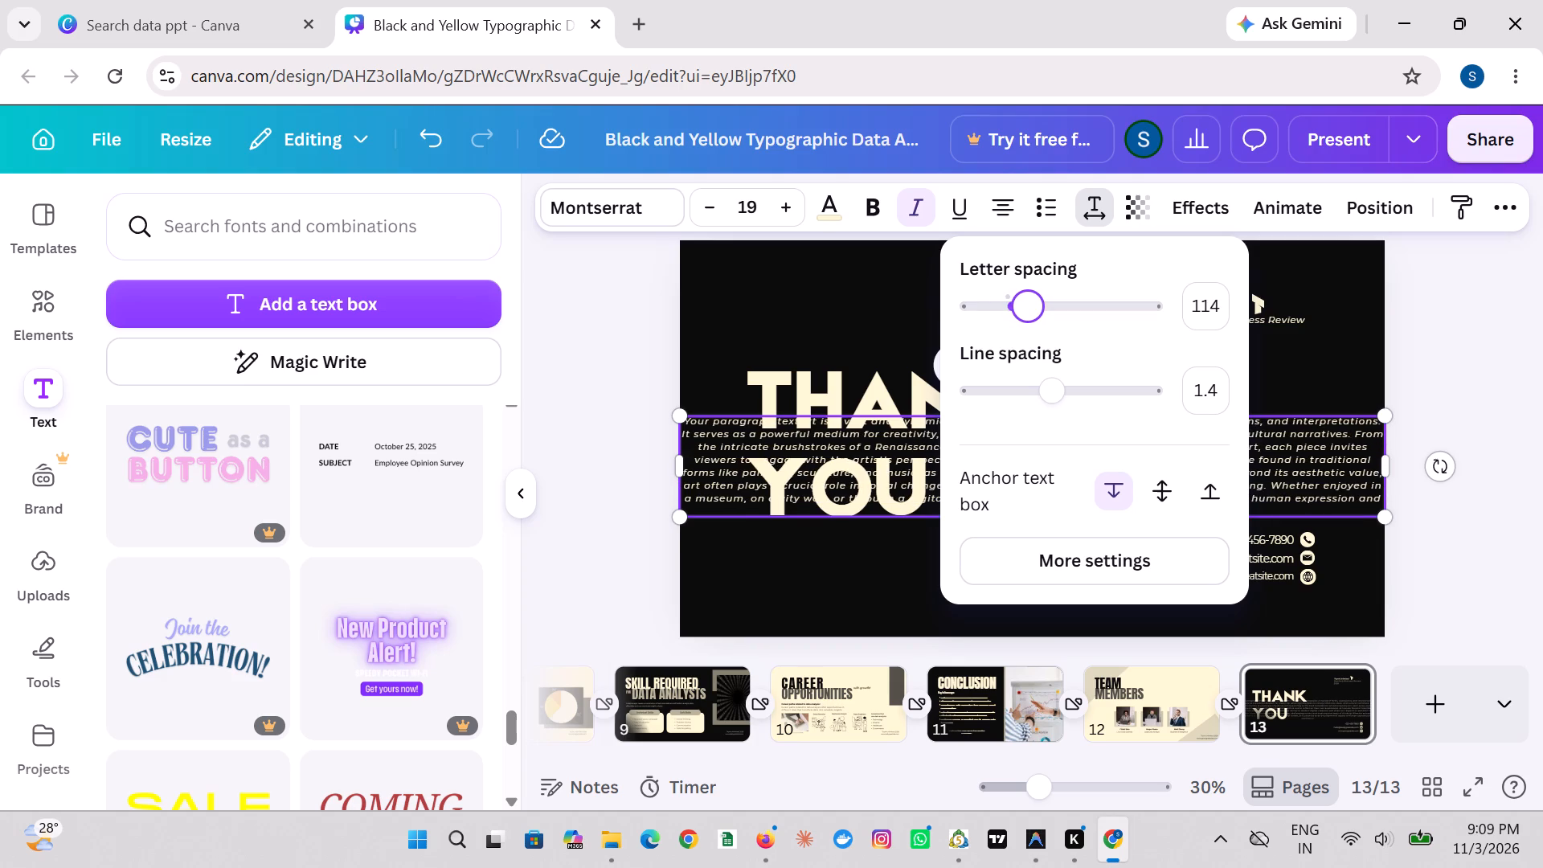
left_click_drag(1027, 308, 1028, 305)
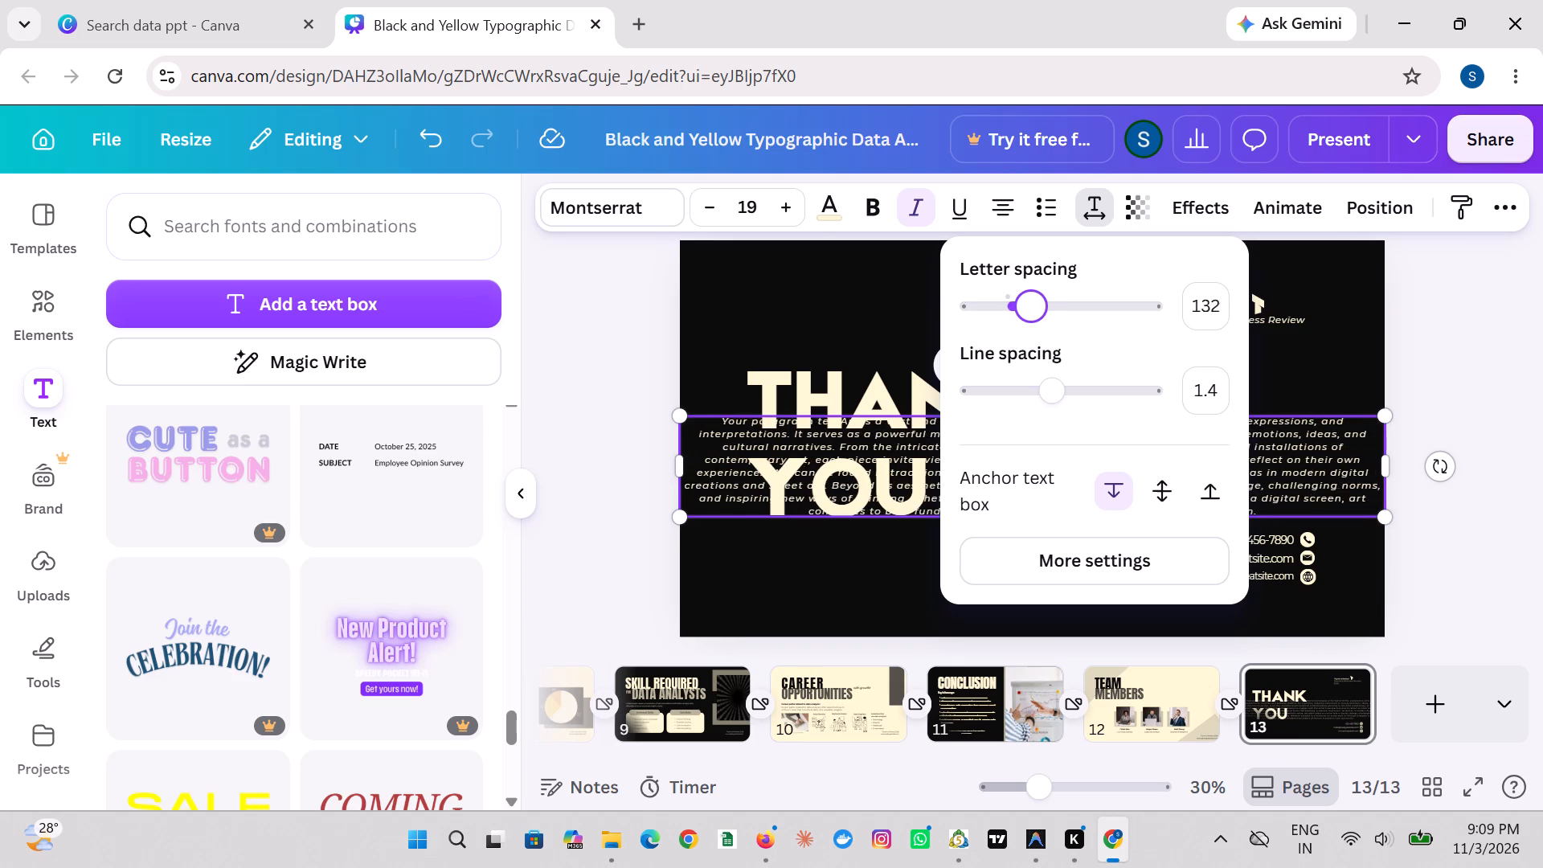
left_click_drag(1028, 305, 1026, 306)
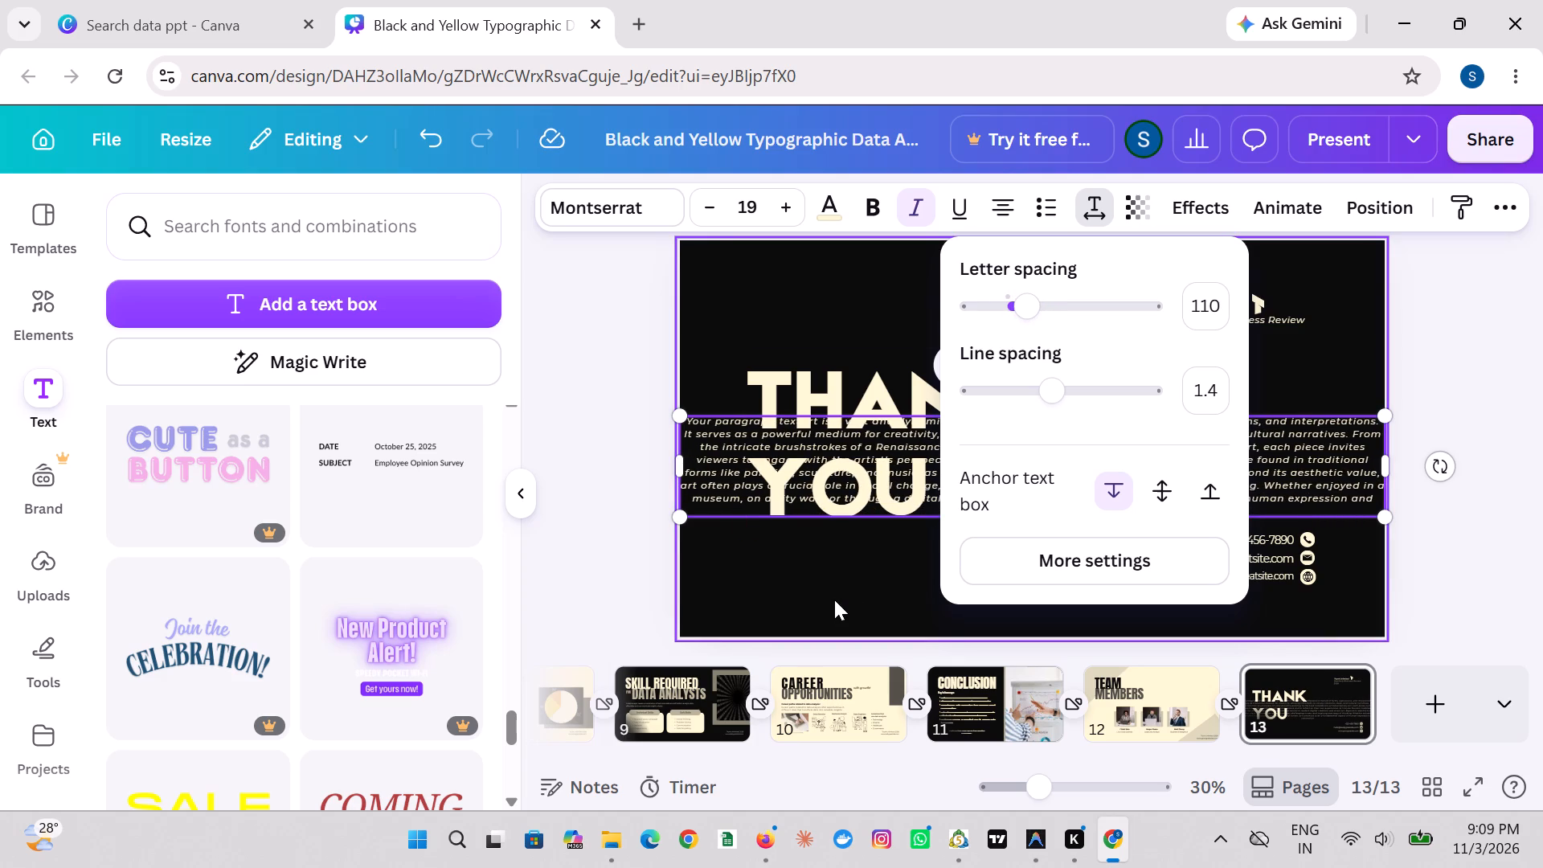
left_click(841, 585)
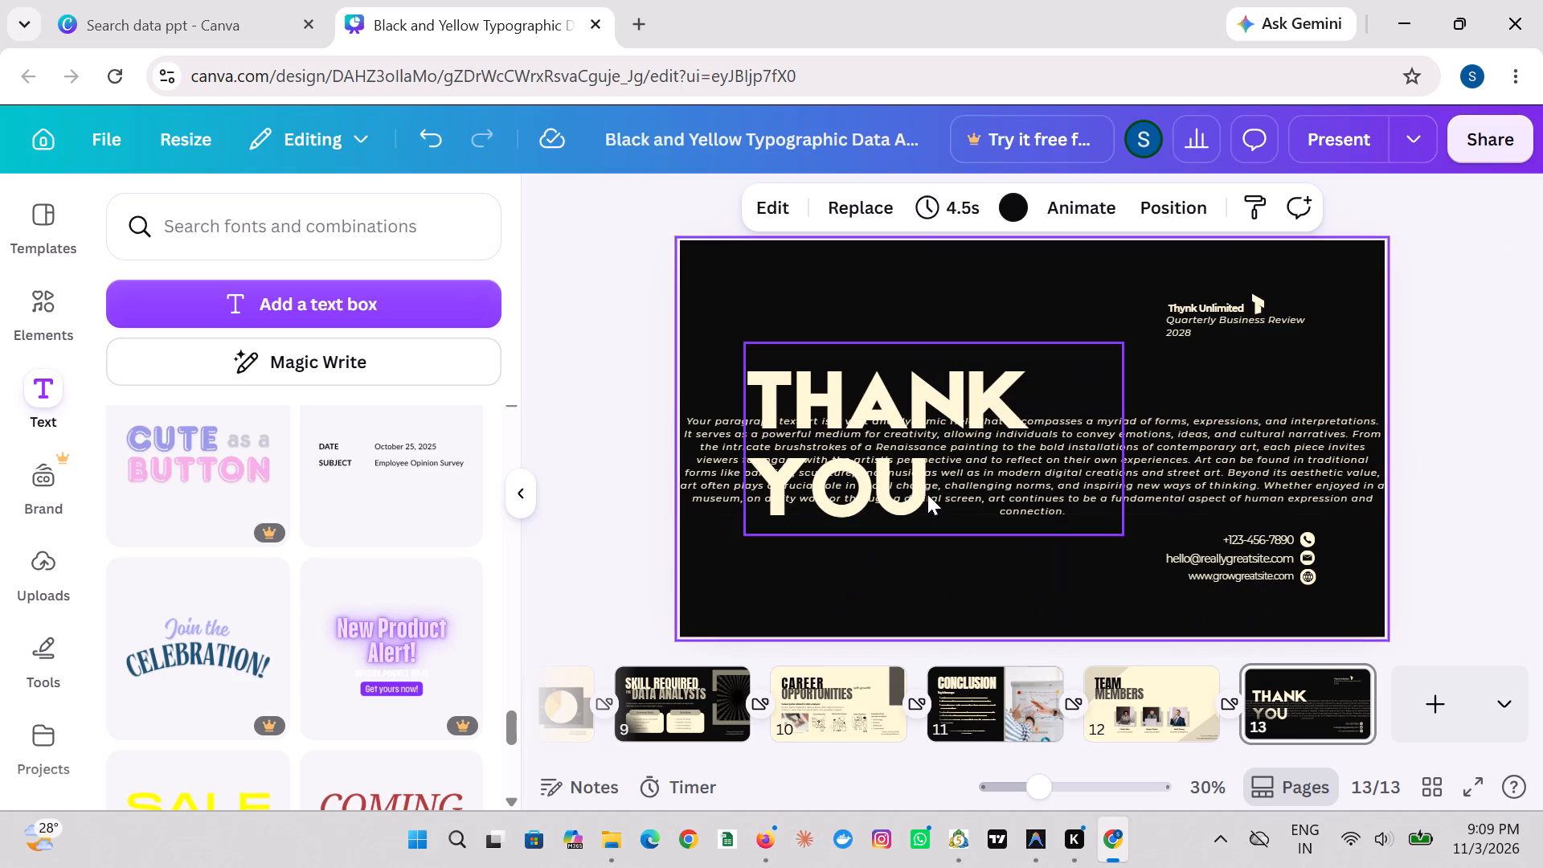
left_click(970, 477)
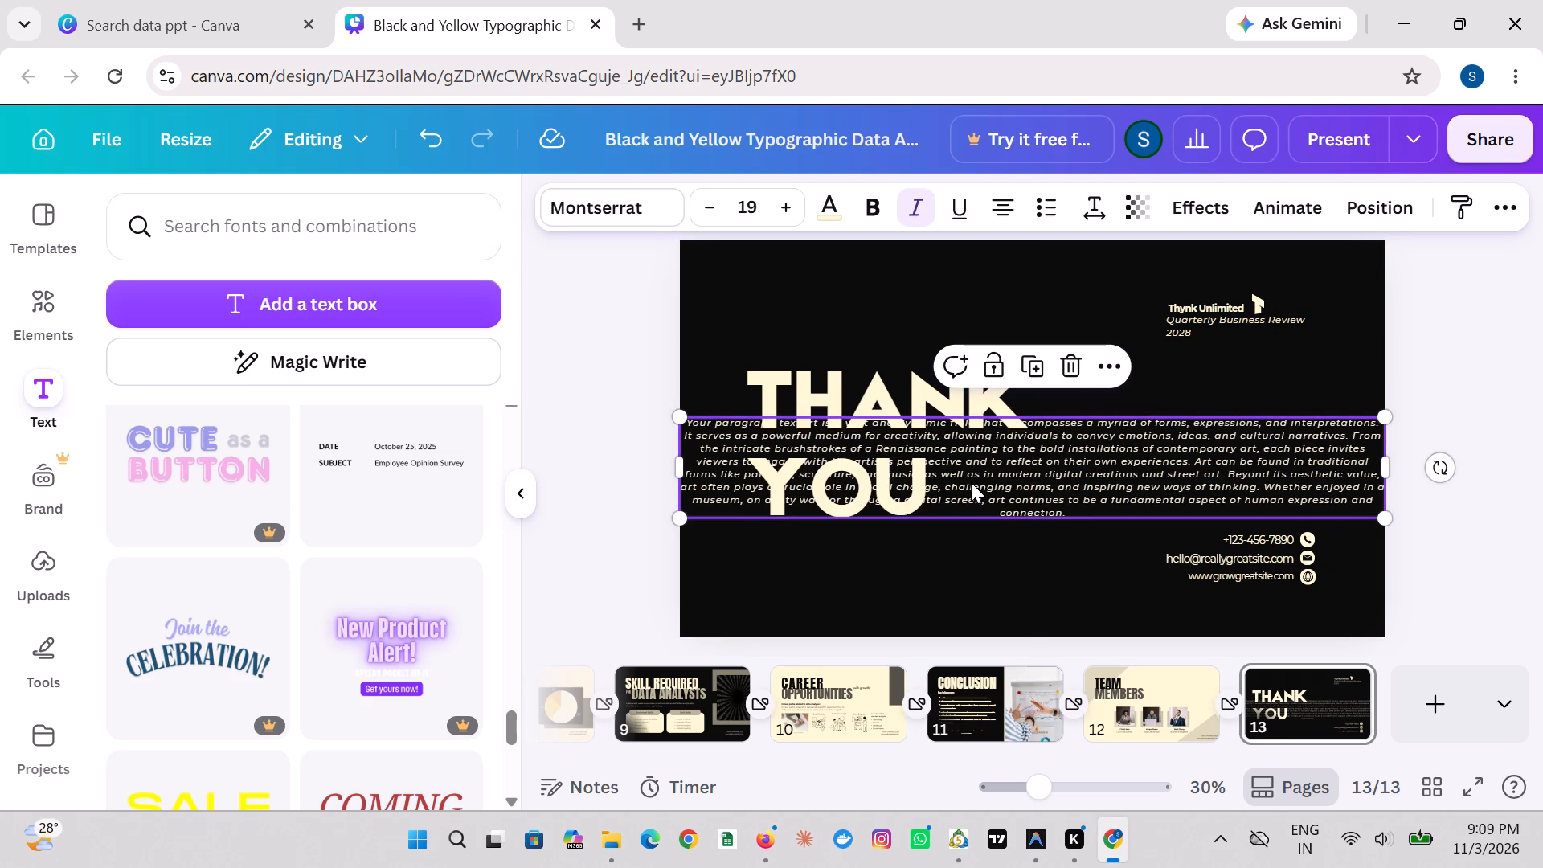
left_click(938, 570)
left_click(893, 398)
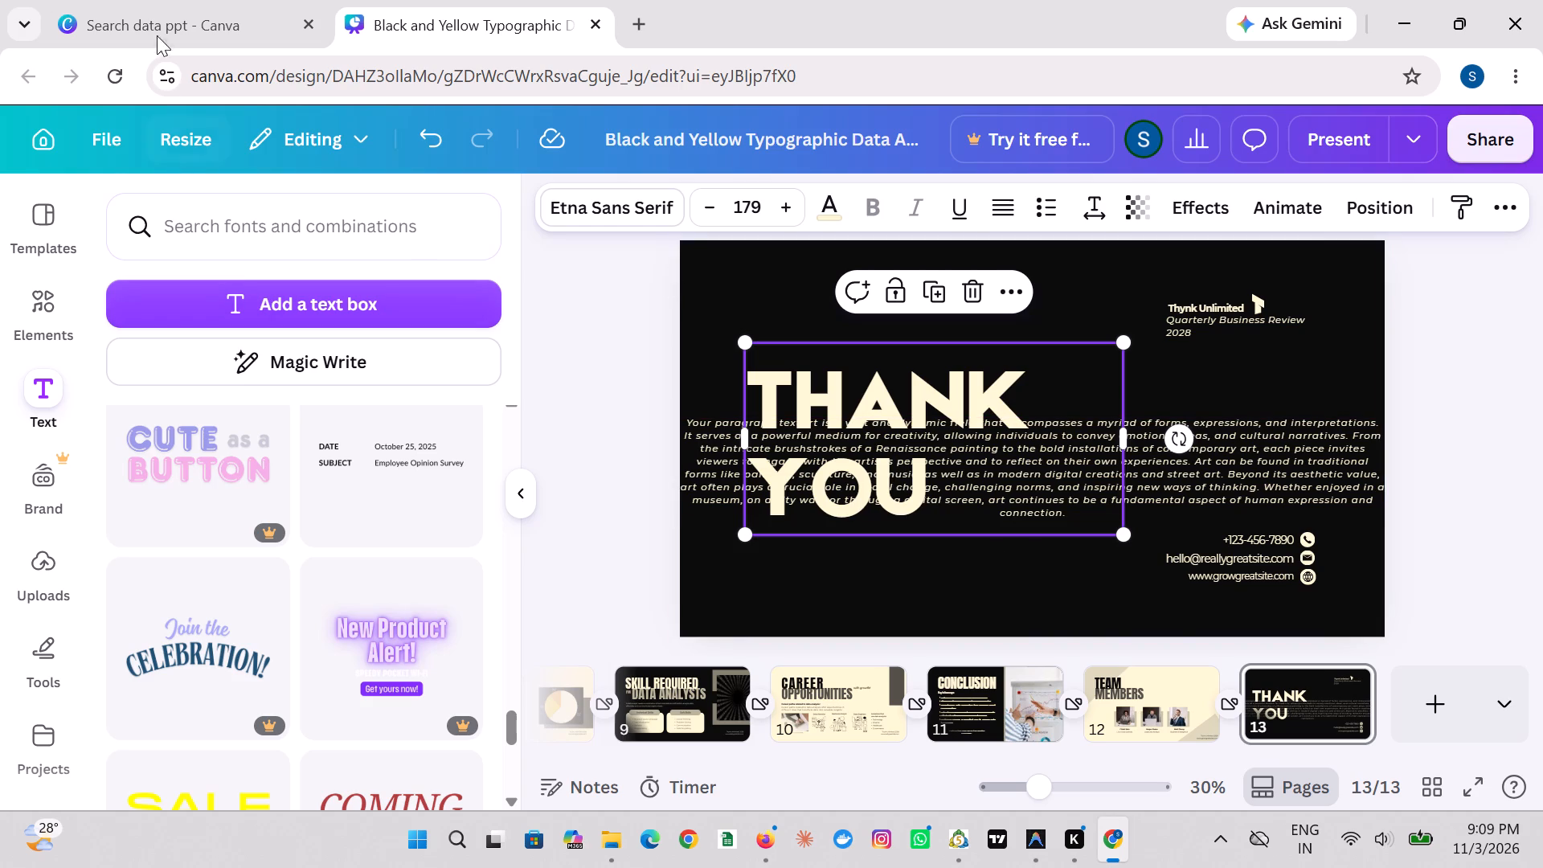
Apply the presentation template's Anton and Montserrat style to the Thank You slide.
left_click(34, 251)
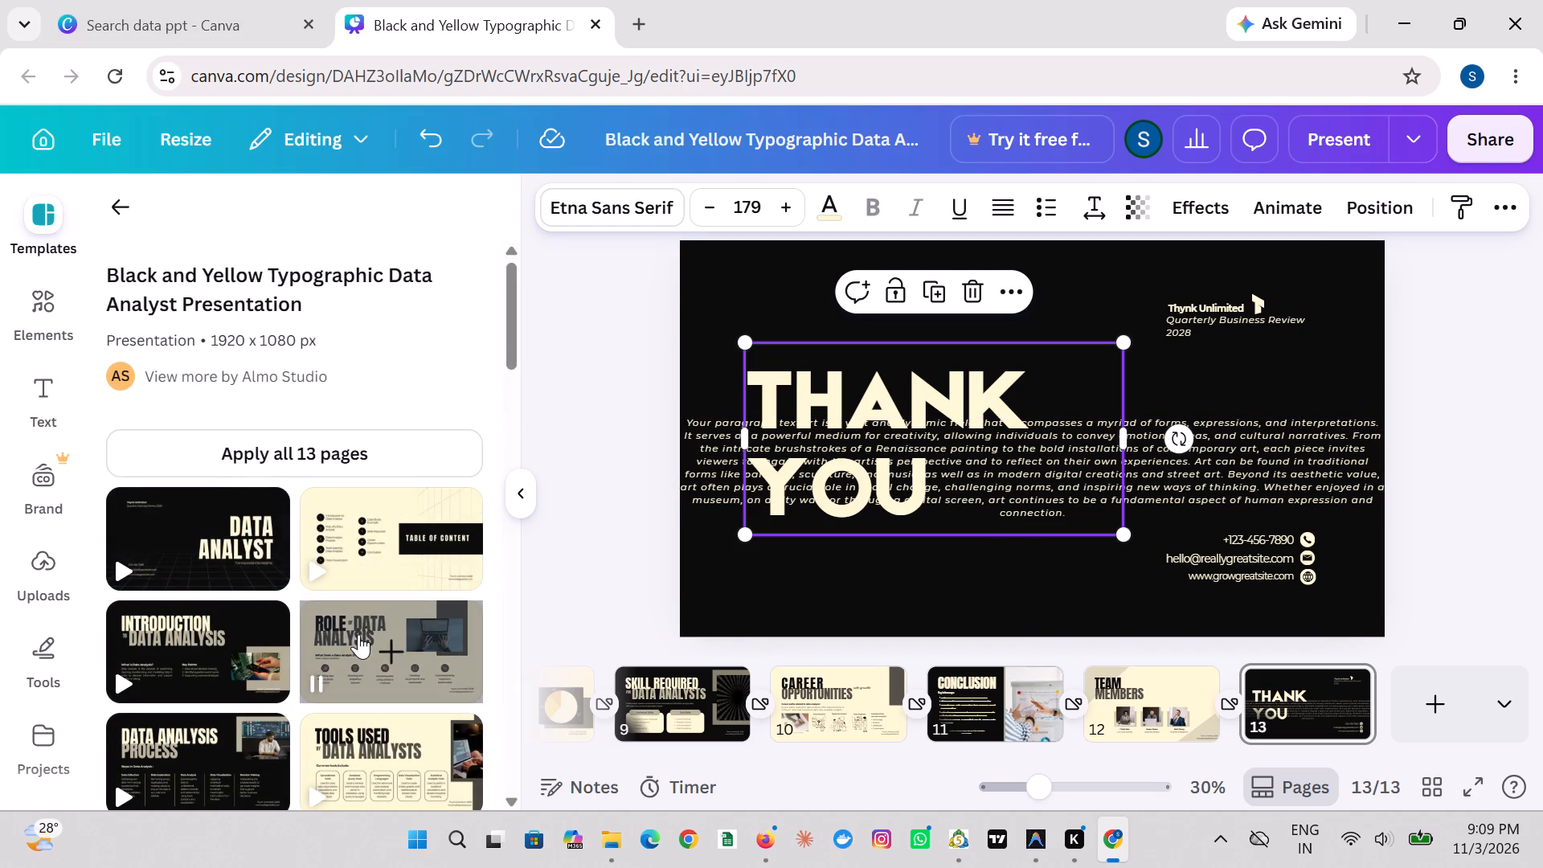
scroll(358, 634, "down", 4)
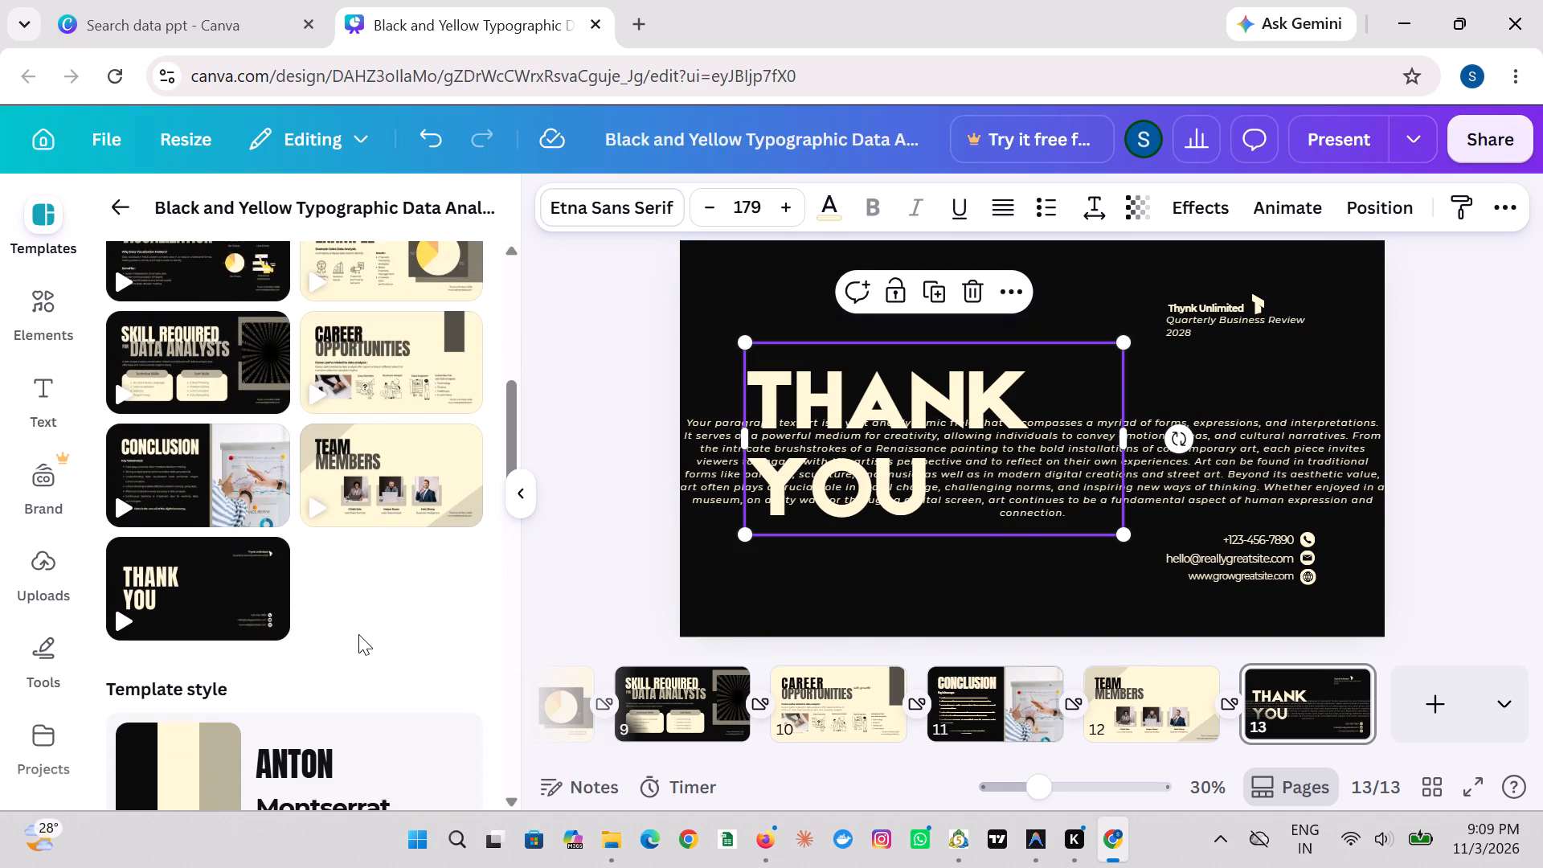
scroll(350, 665, "down", 2)
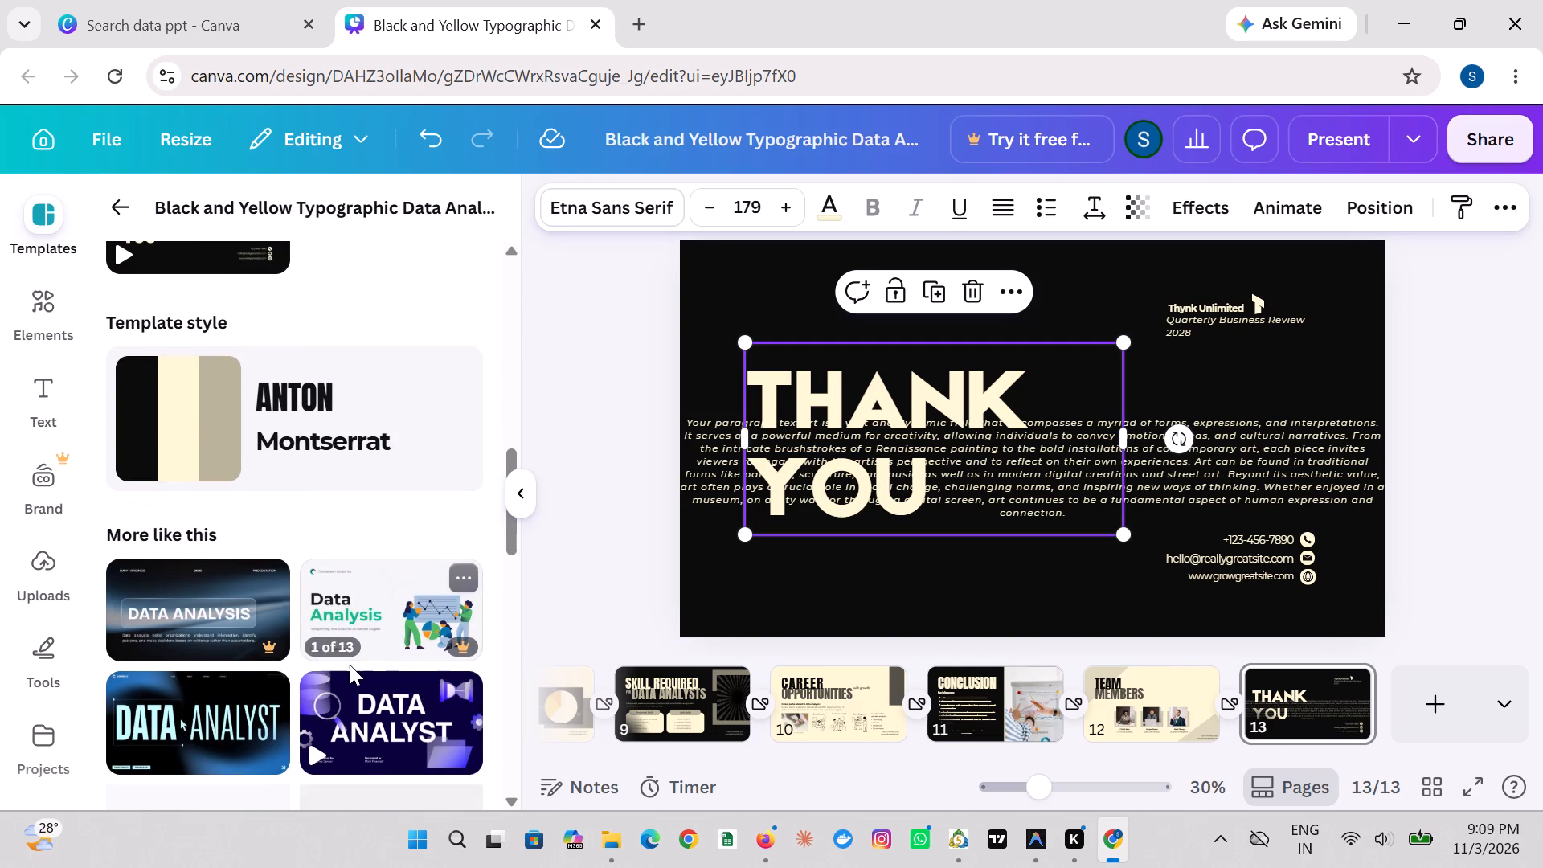
left_click(379, 395)
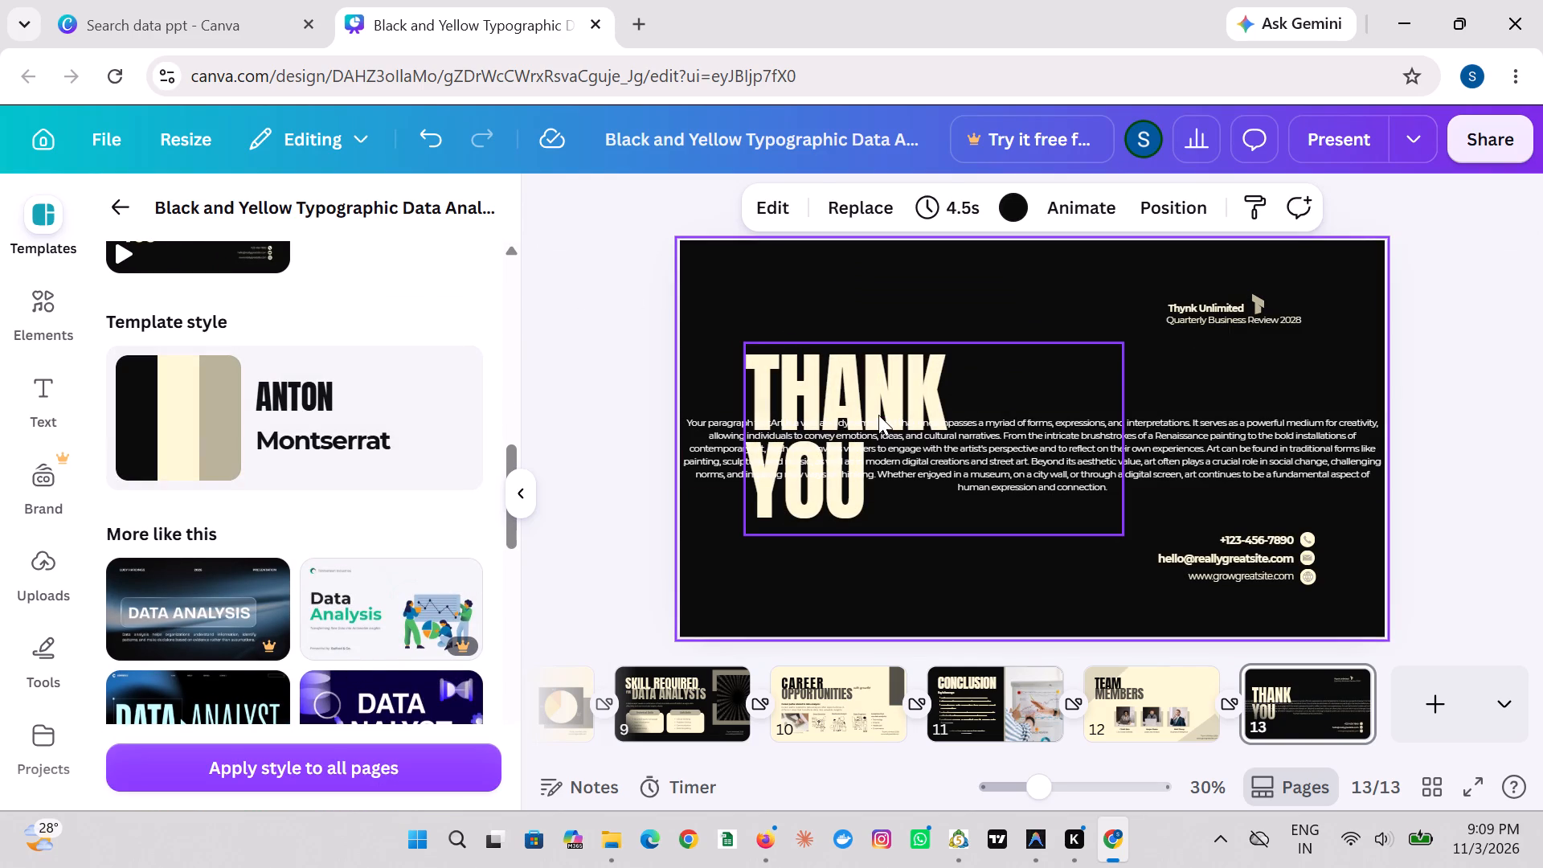
Apply a Blur animation to the pie chart on the Case Study Example slide, animating on enter only.
scroll(838, 688, "right", 2)
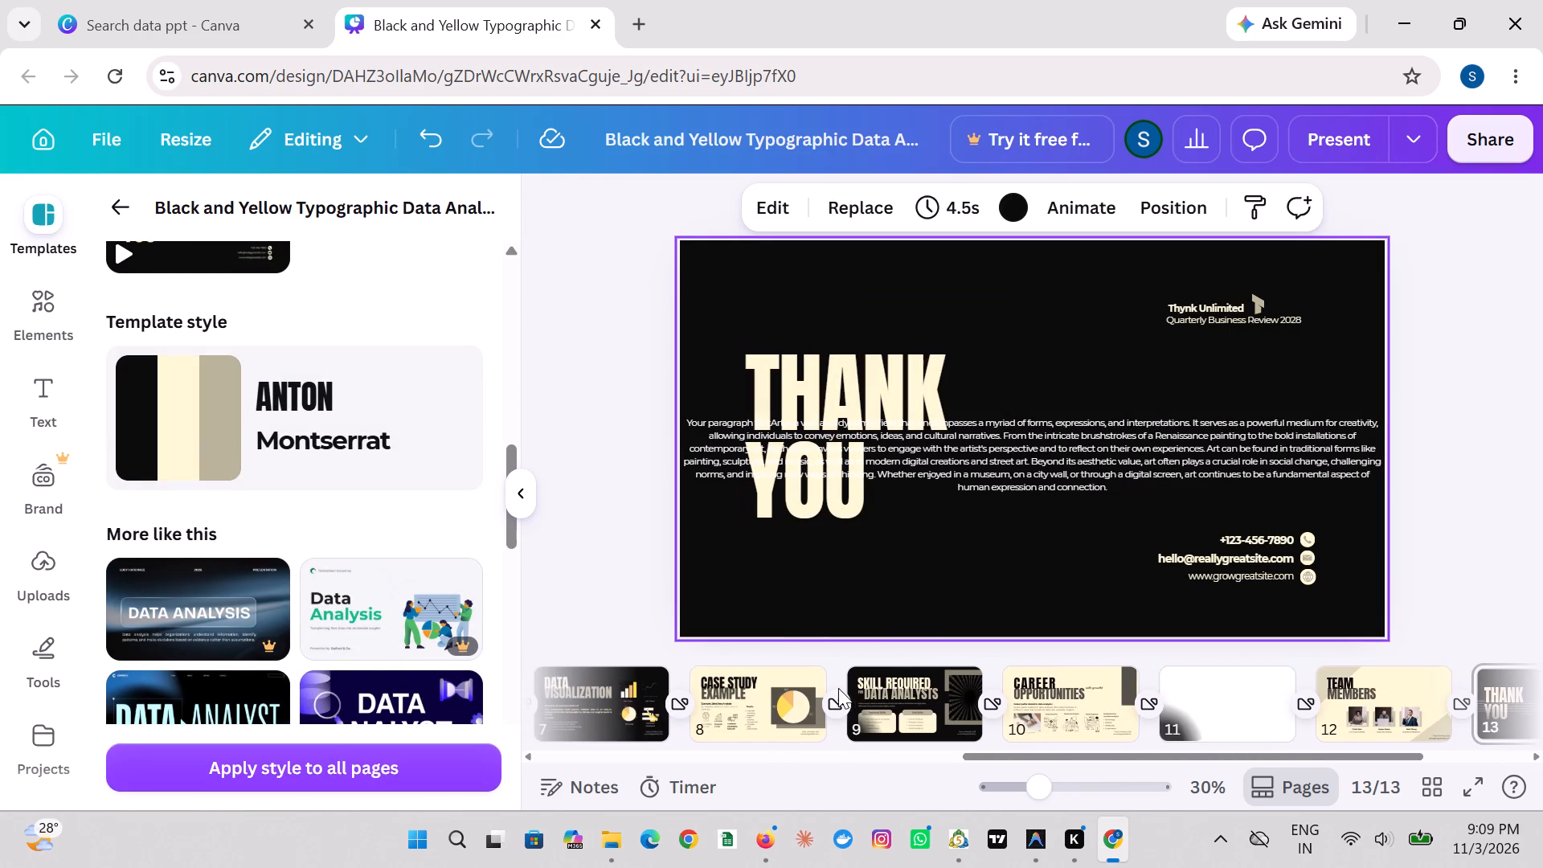
left_click(770, 700)
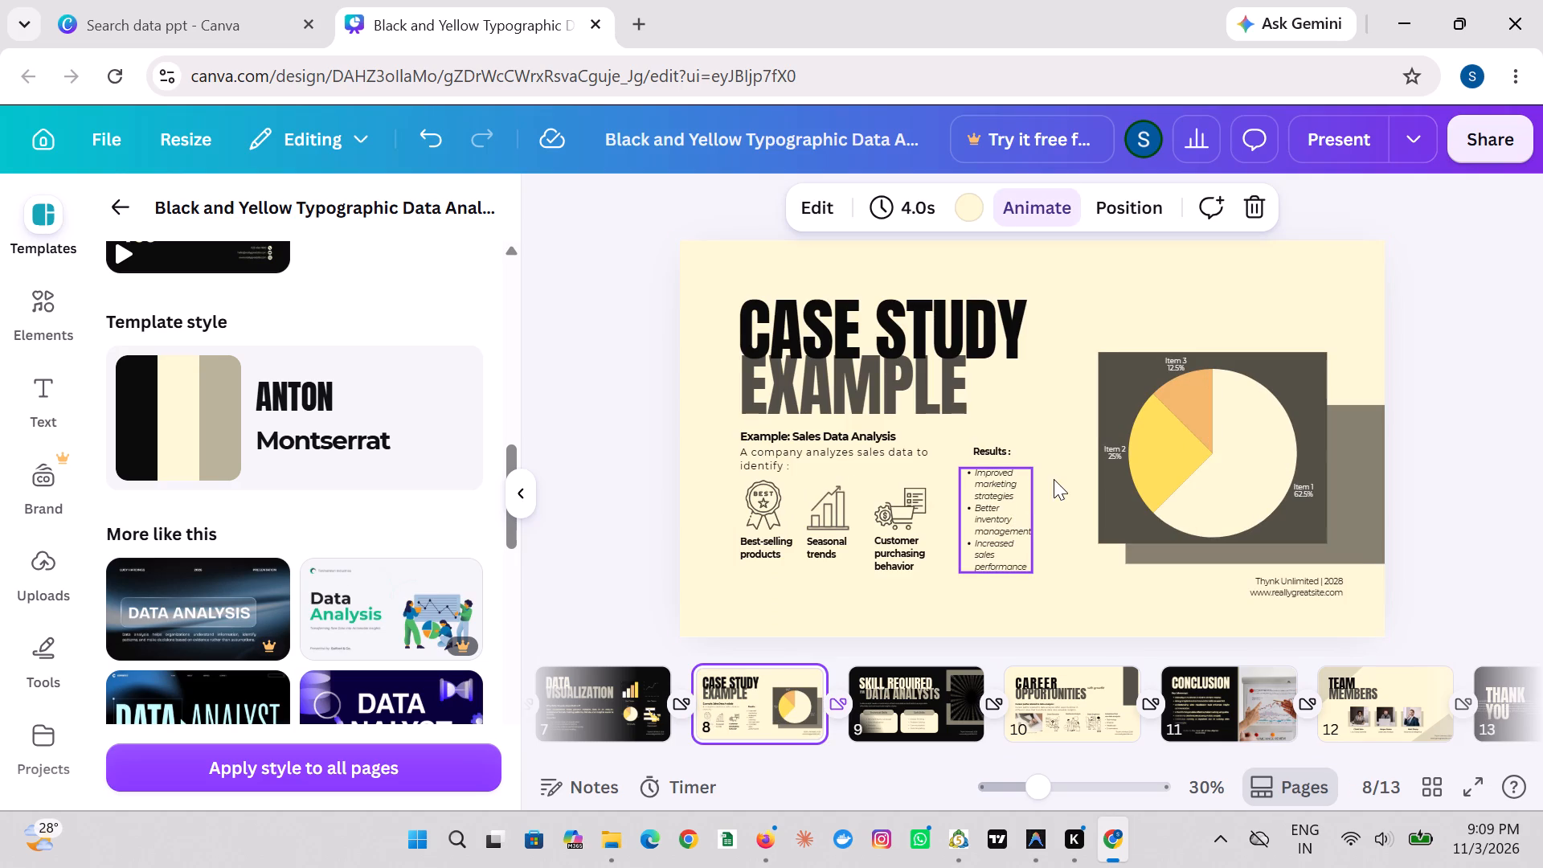
left_click(1139, 497)
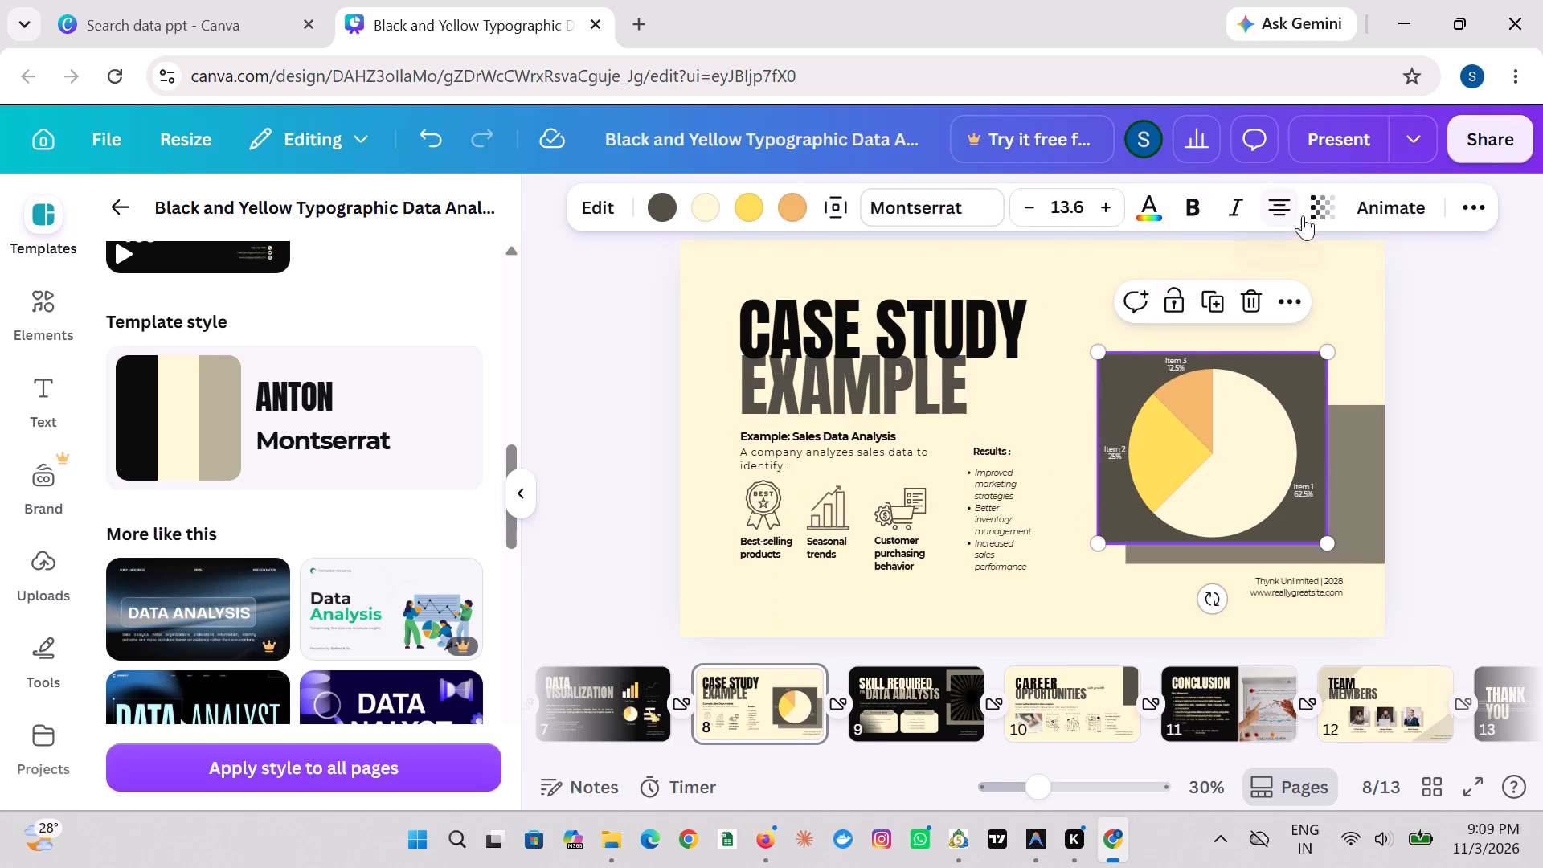
left_click(1360, 206)
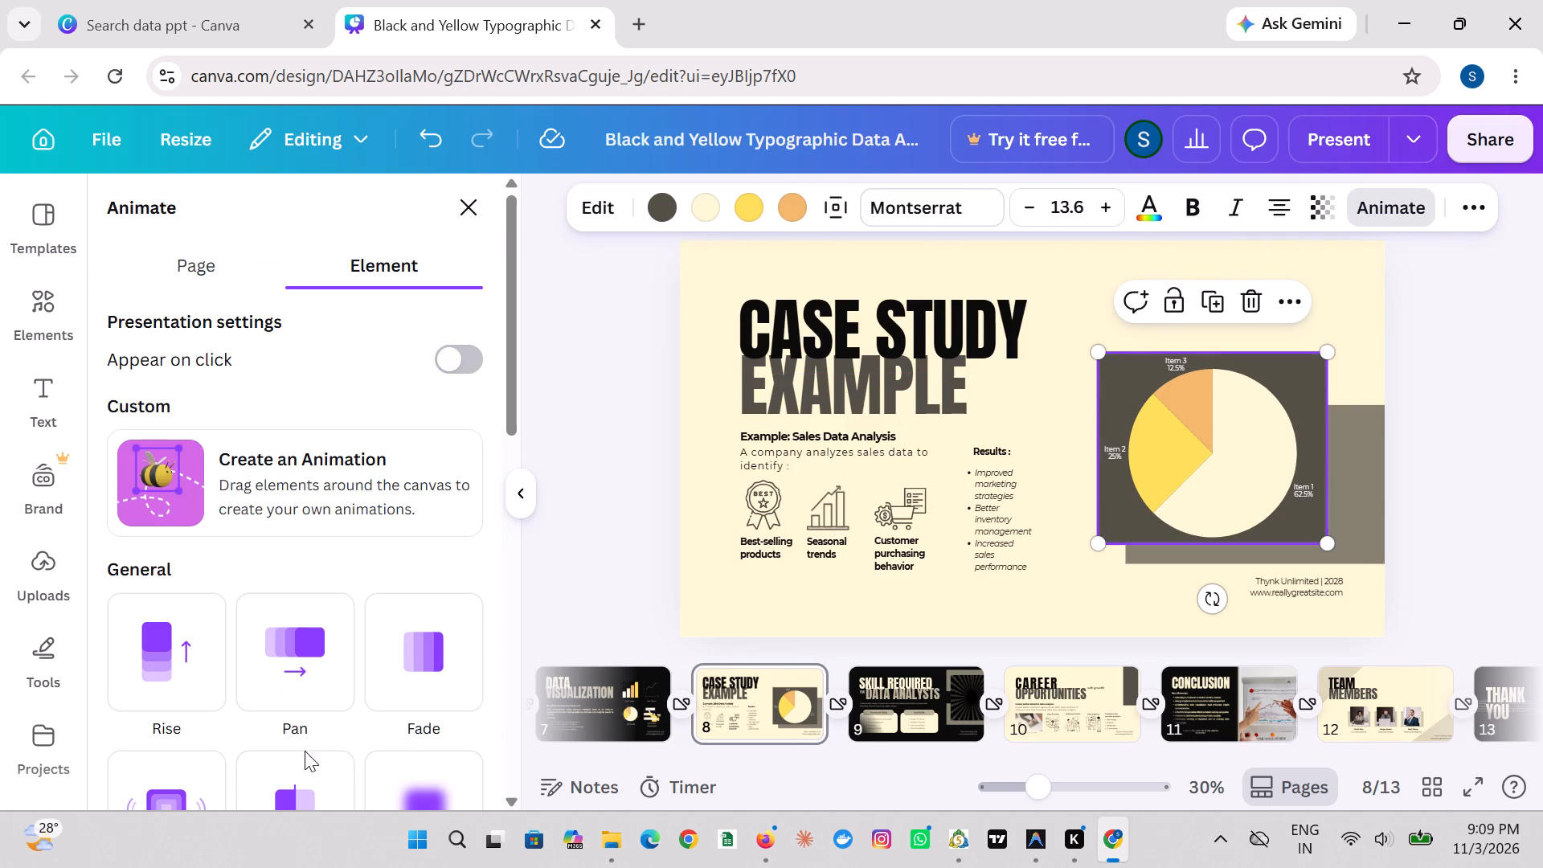
scroll(325, 708, "down", 3)
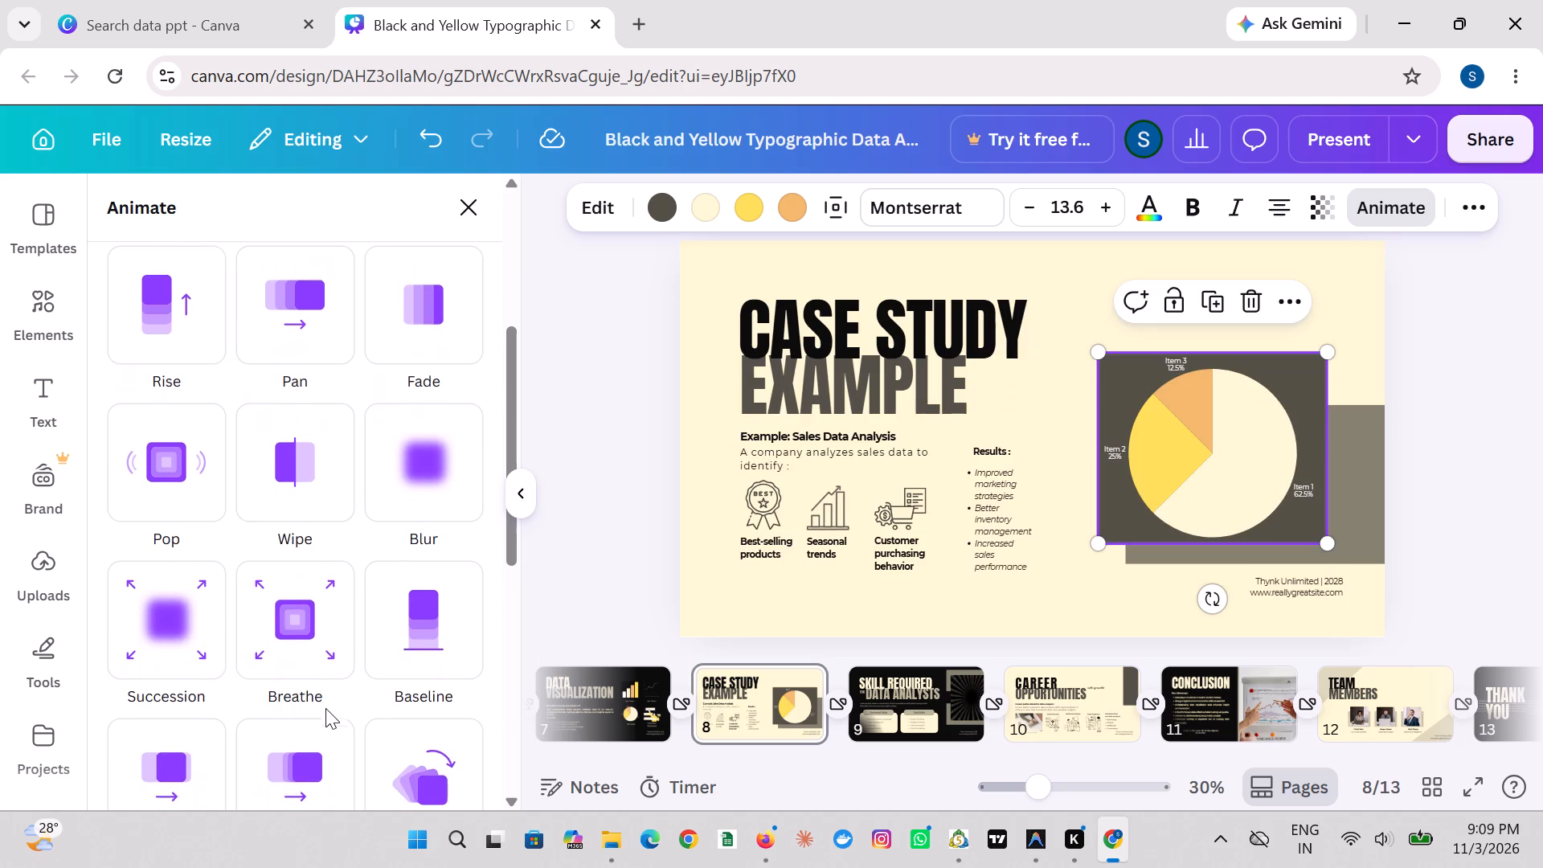
left_click(433, 492)
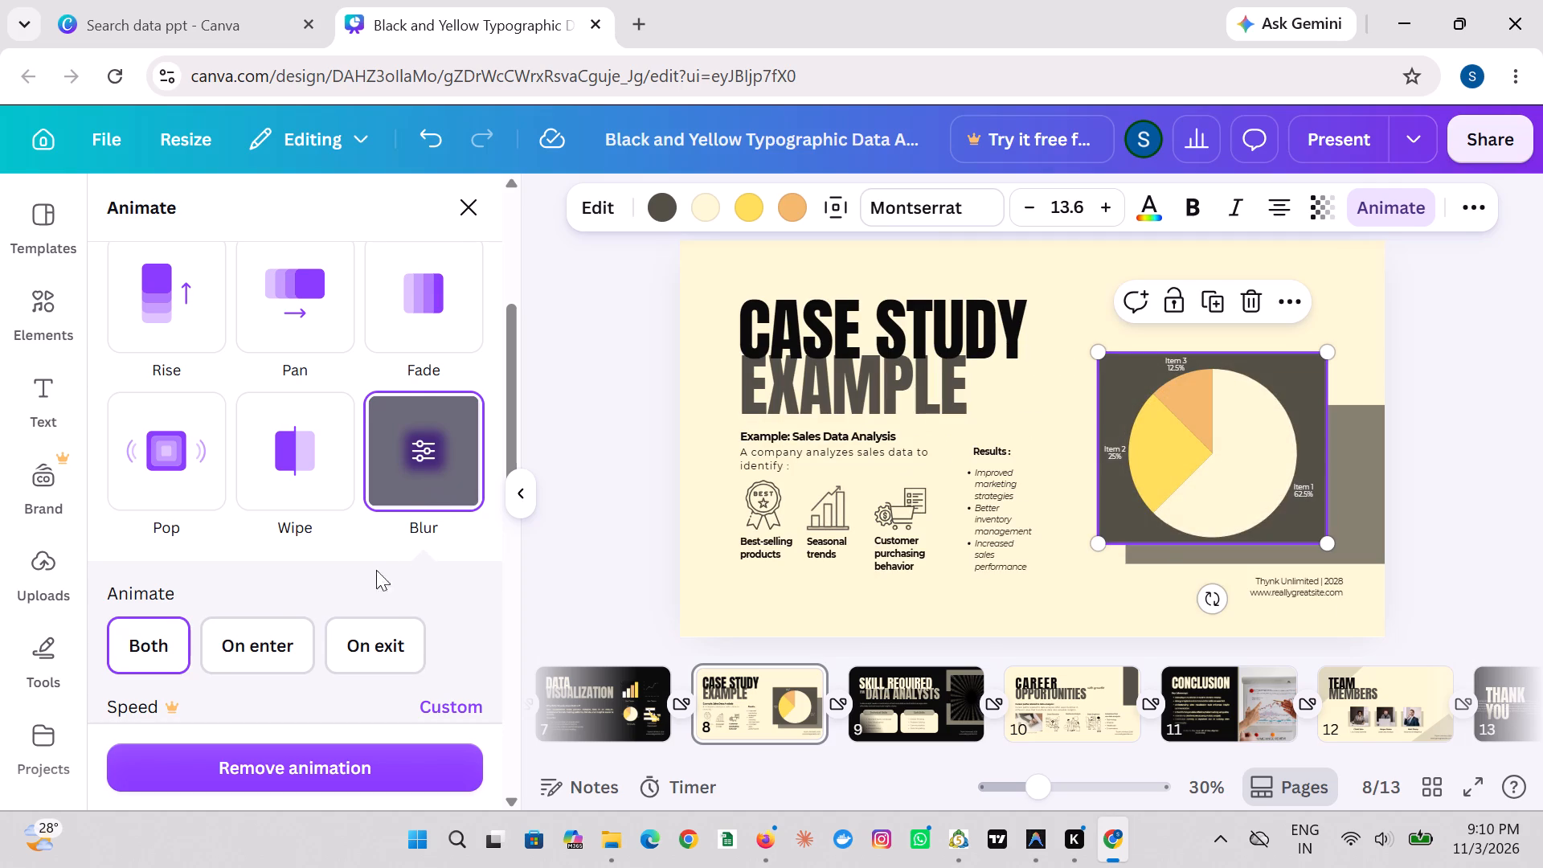
left_click(243, 640)
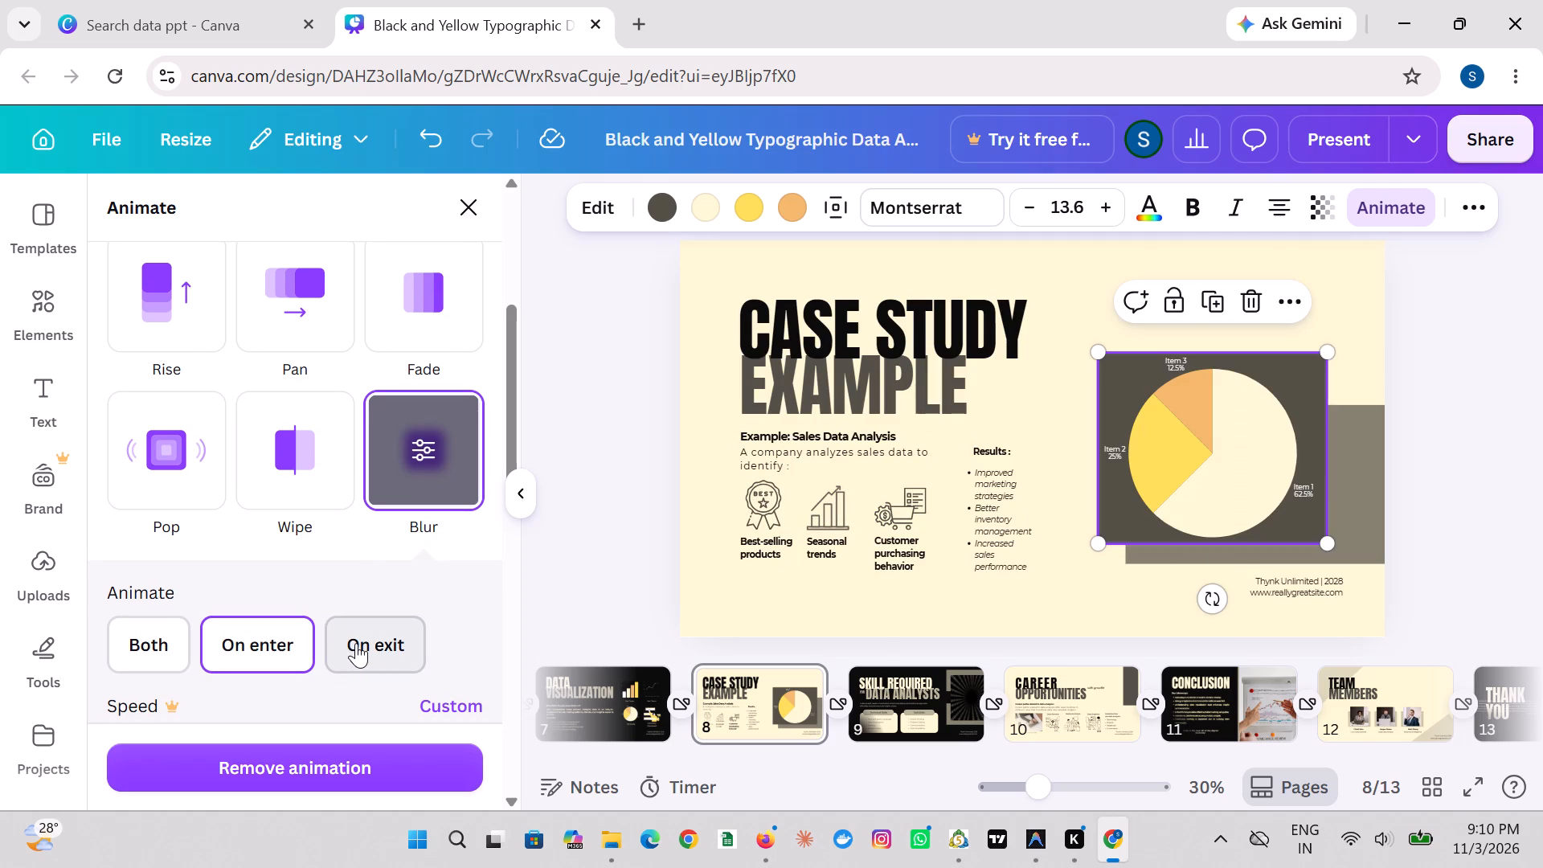
left_click(275, 638)
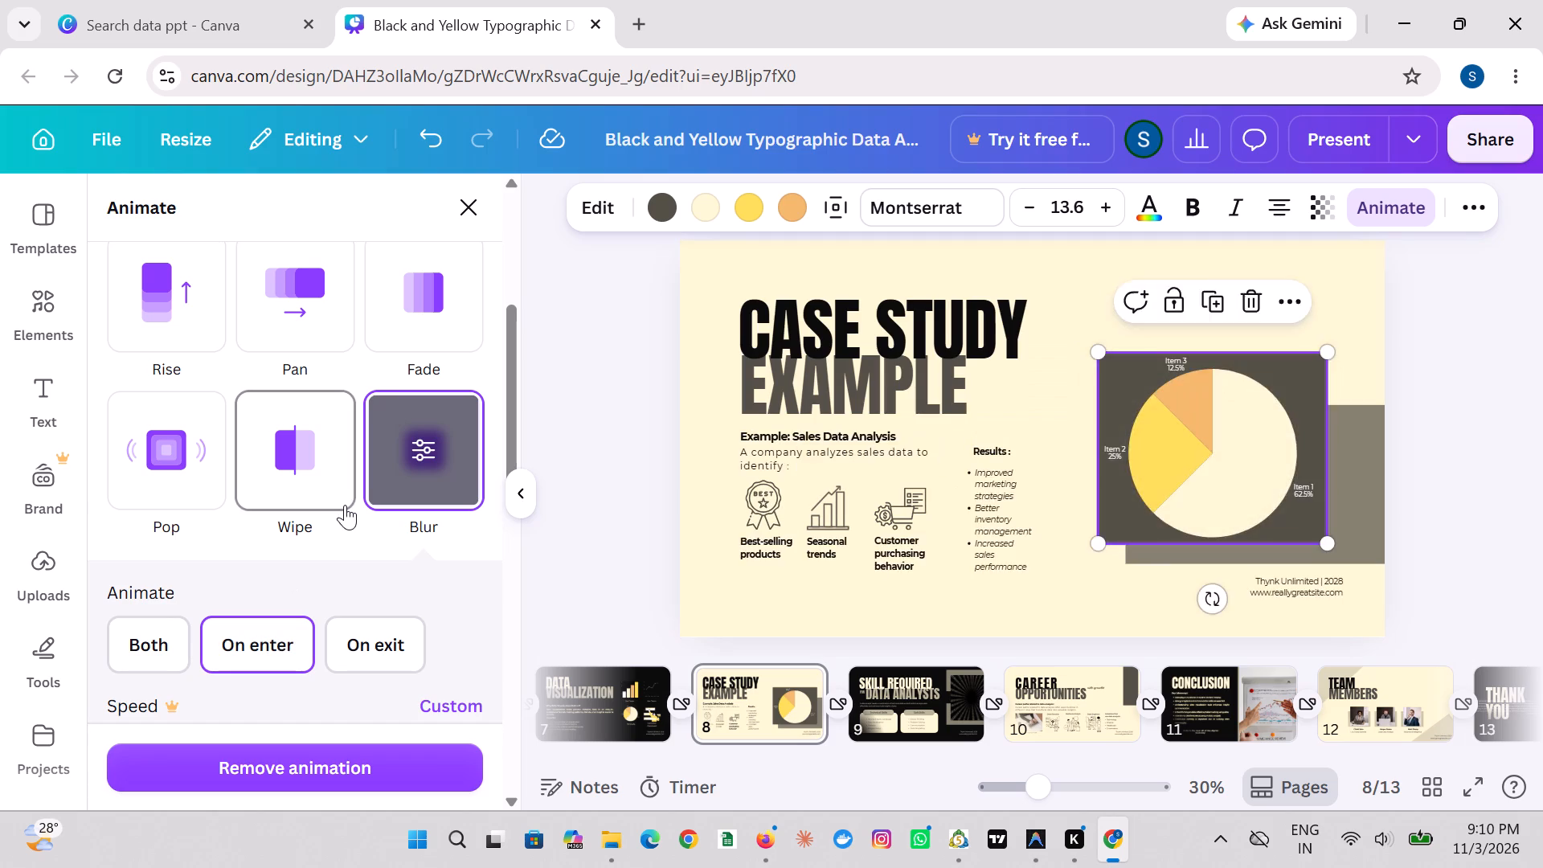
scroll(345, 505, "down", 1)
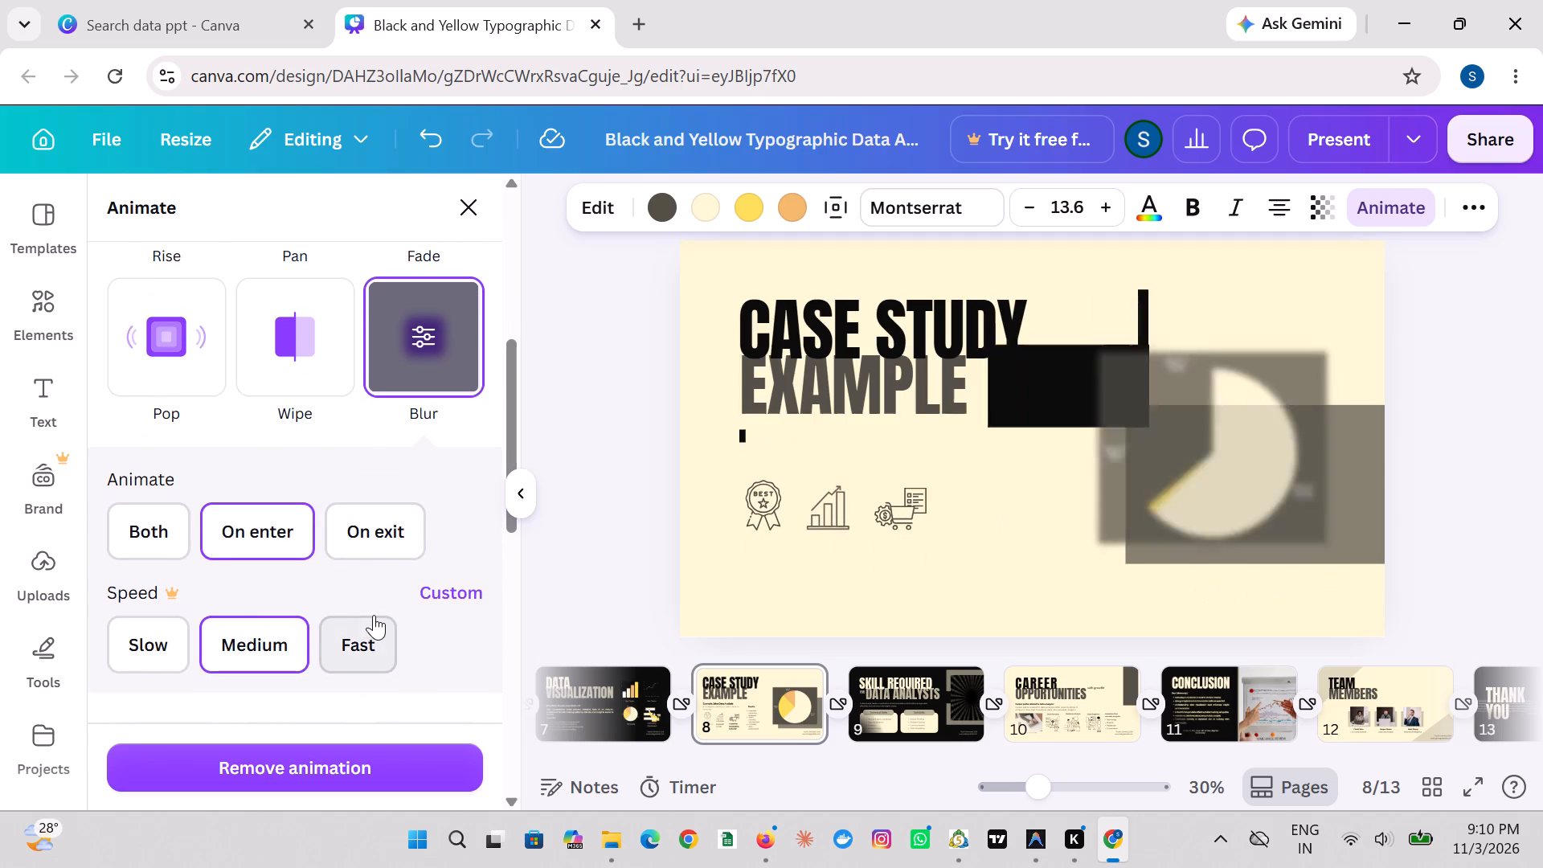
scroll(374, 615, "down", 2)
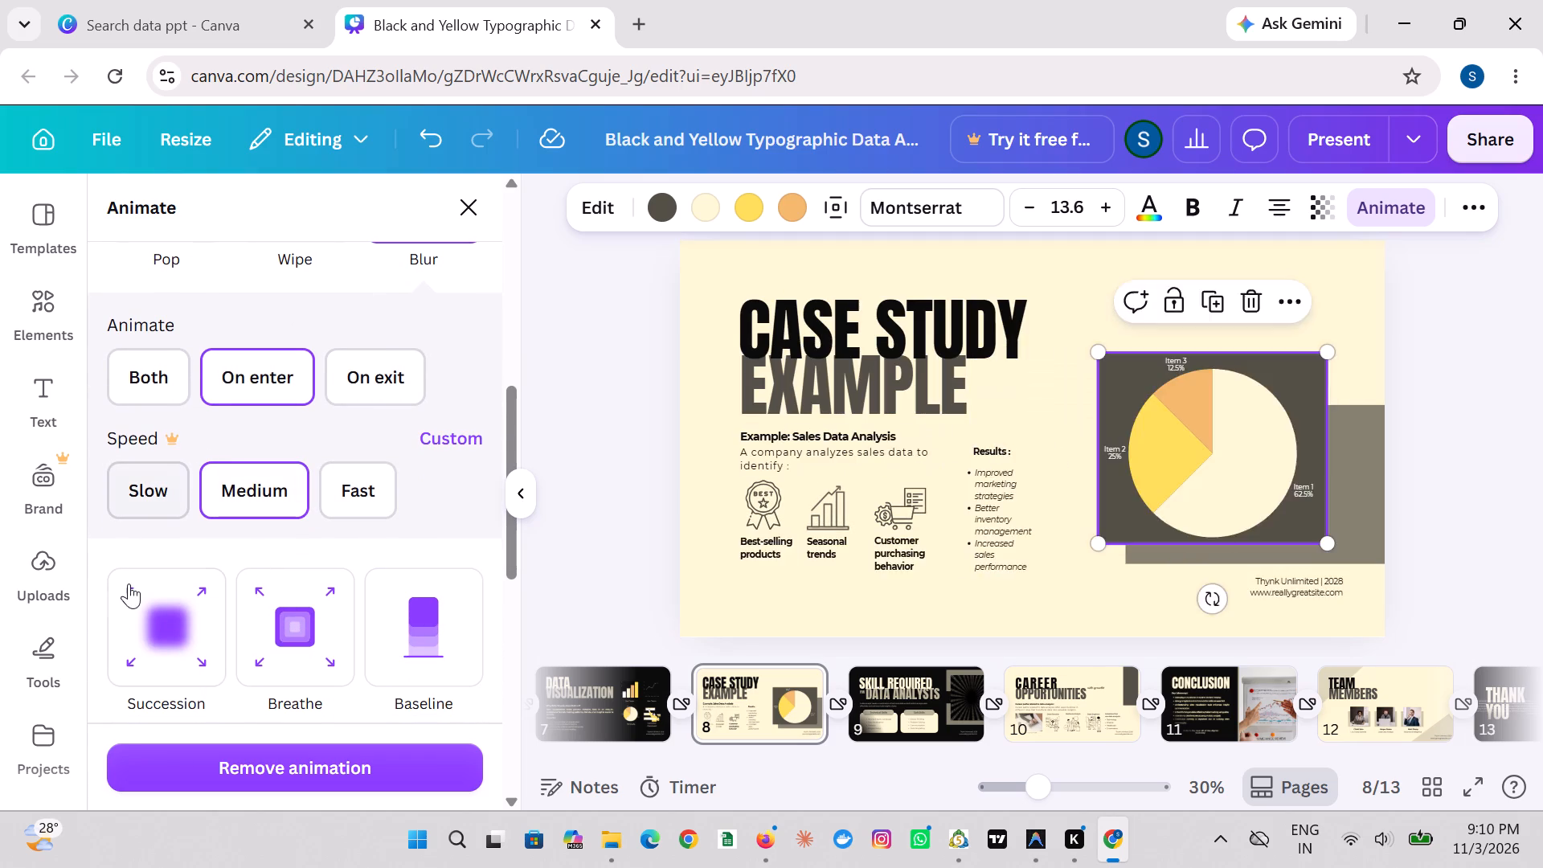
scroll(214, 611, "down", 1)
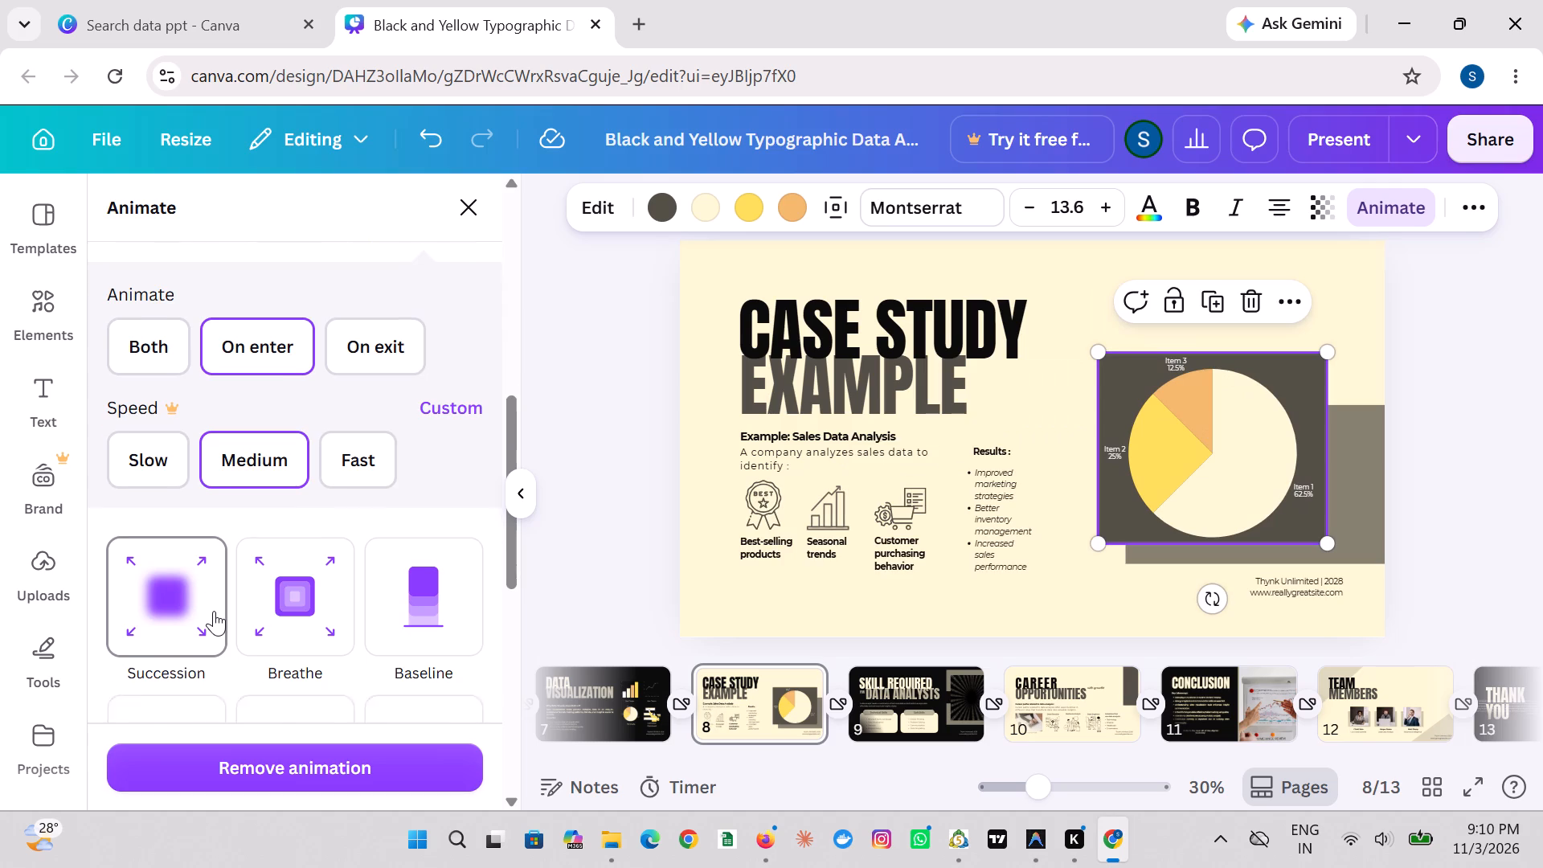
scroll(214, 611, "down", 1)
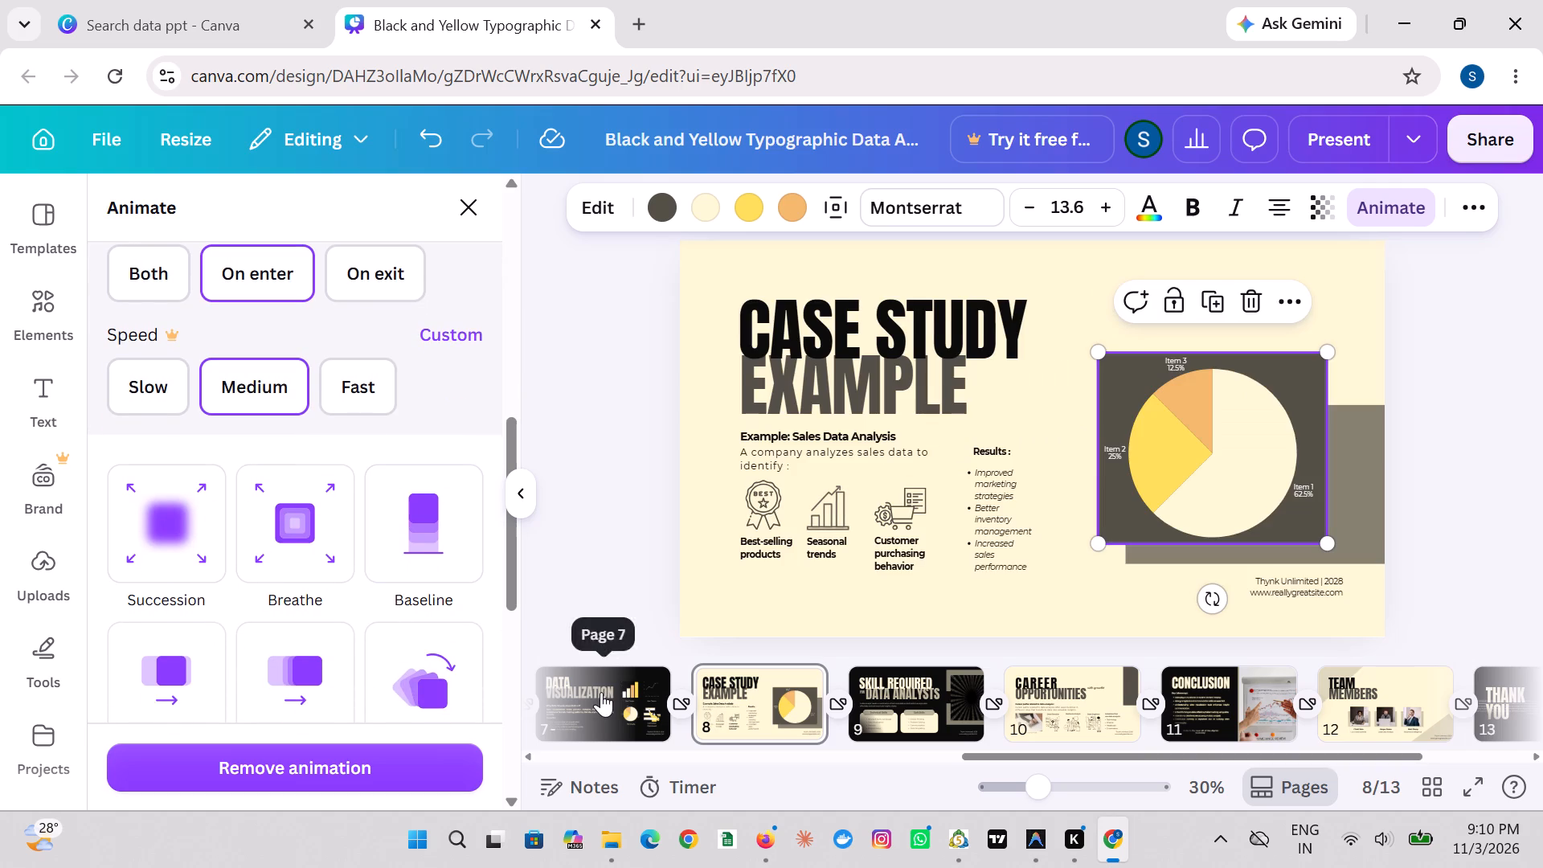
Open the Role of Data Analysis slide with its page animation options.
left_click(601, 692)
scroll(736, 692, "right", 2)
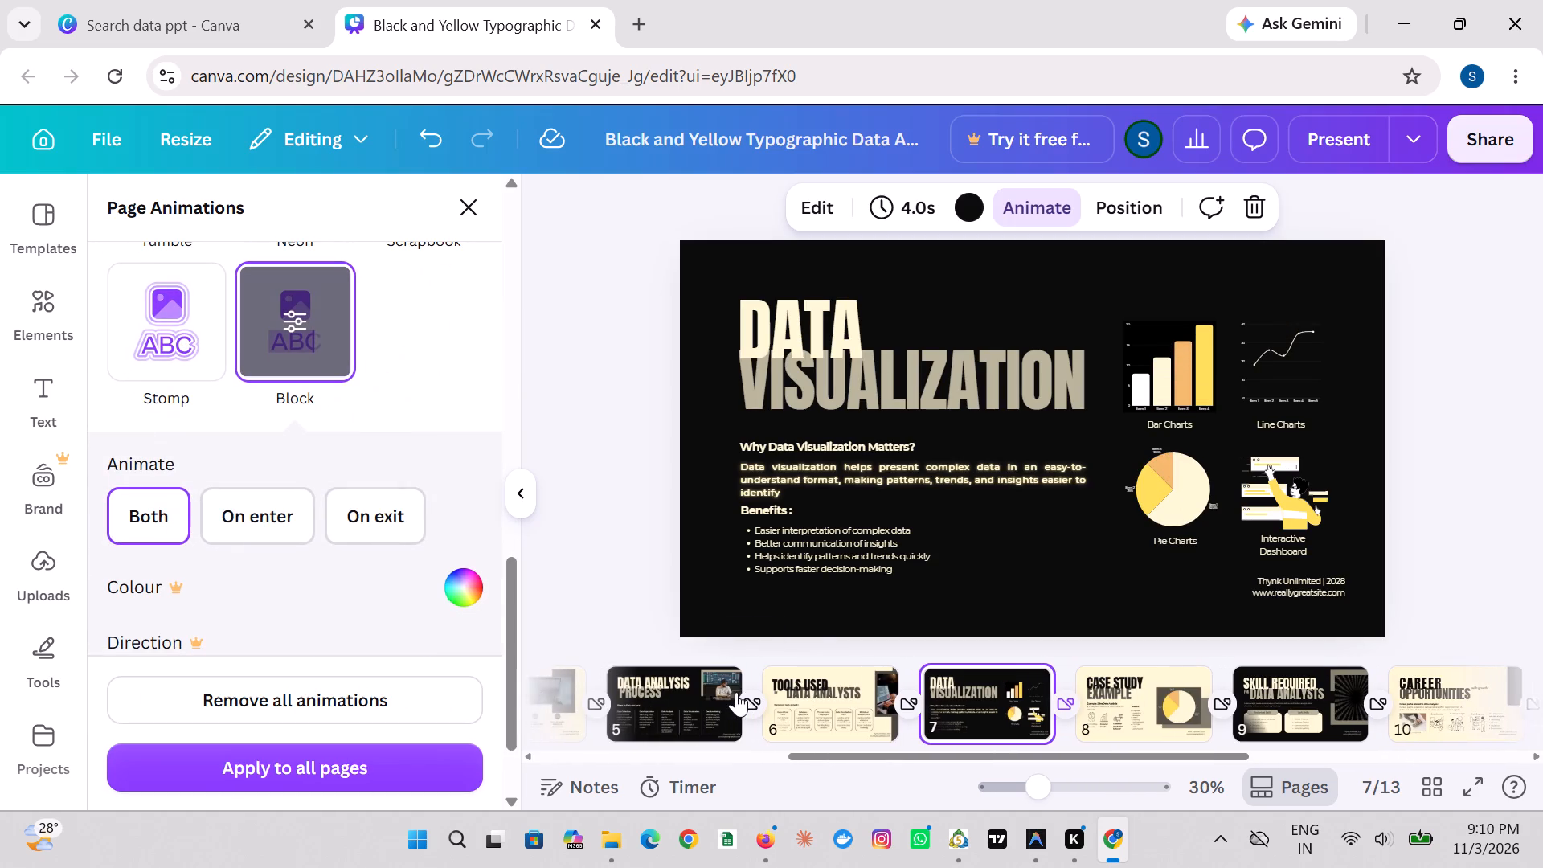
left_click(736, 692)
scroll(794, 713, "right", 1)
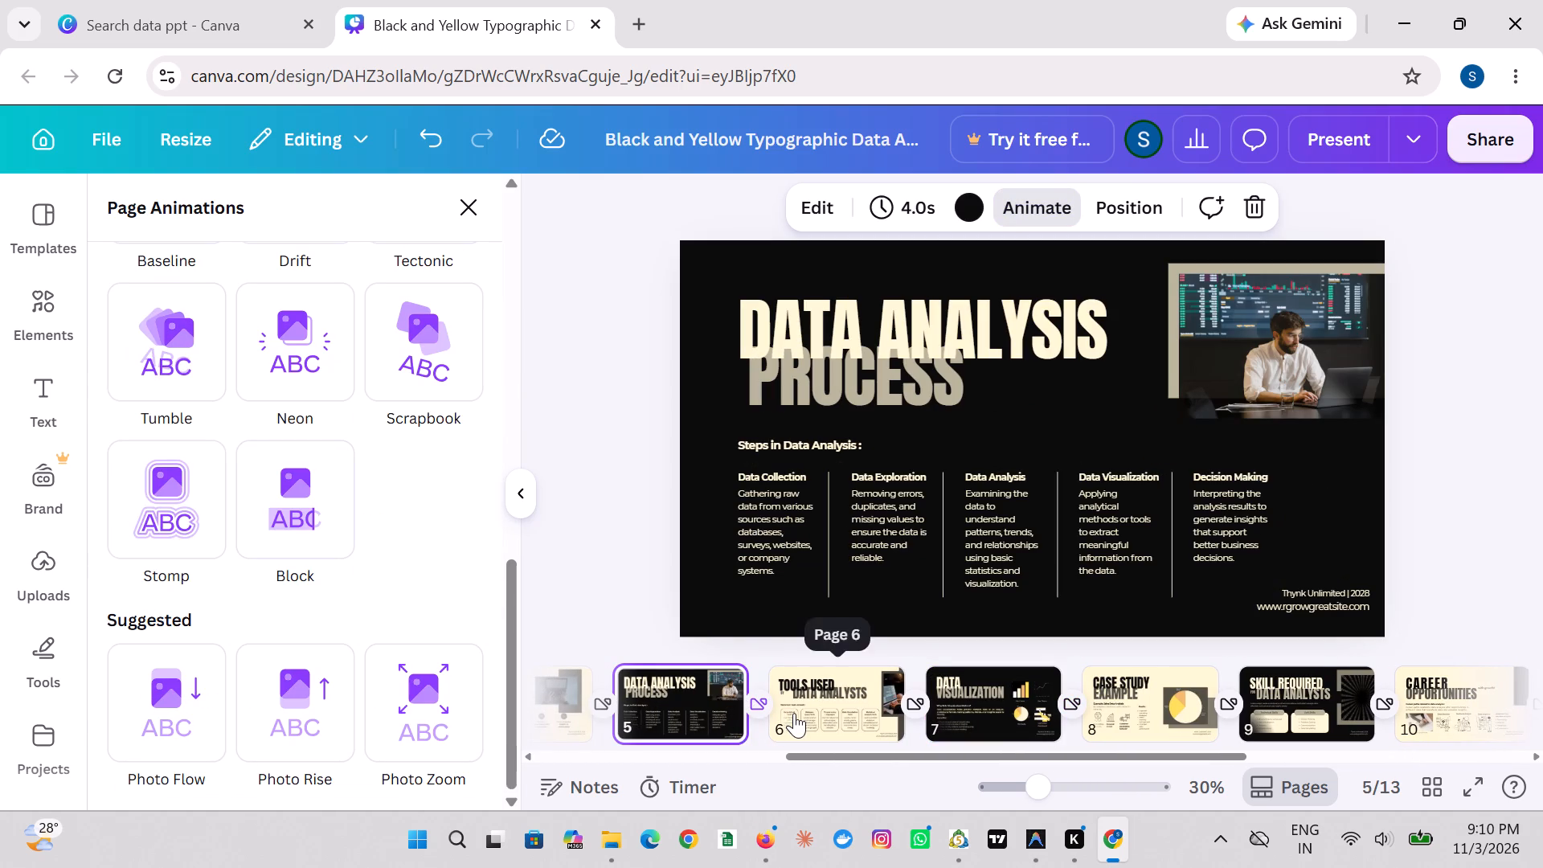
scroll(794, 713, "right", 2)
left_click(785, 699)
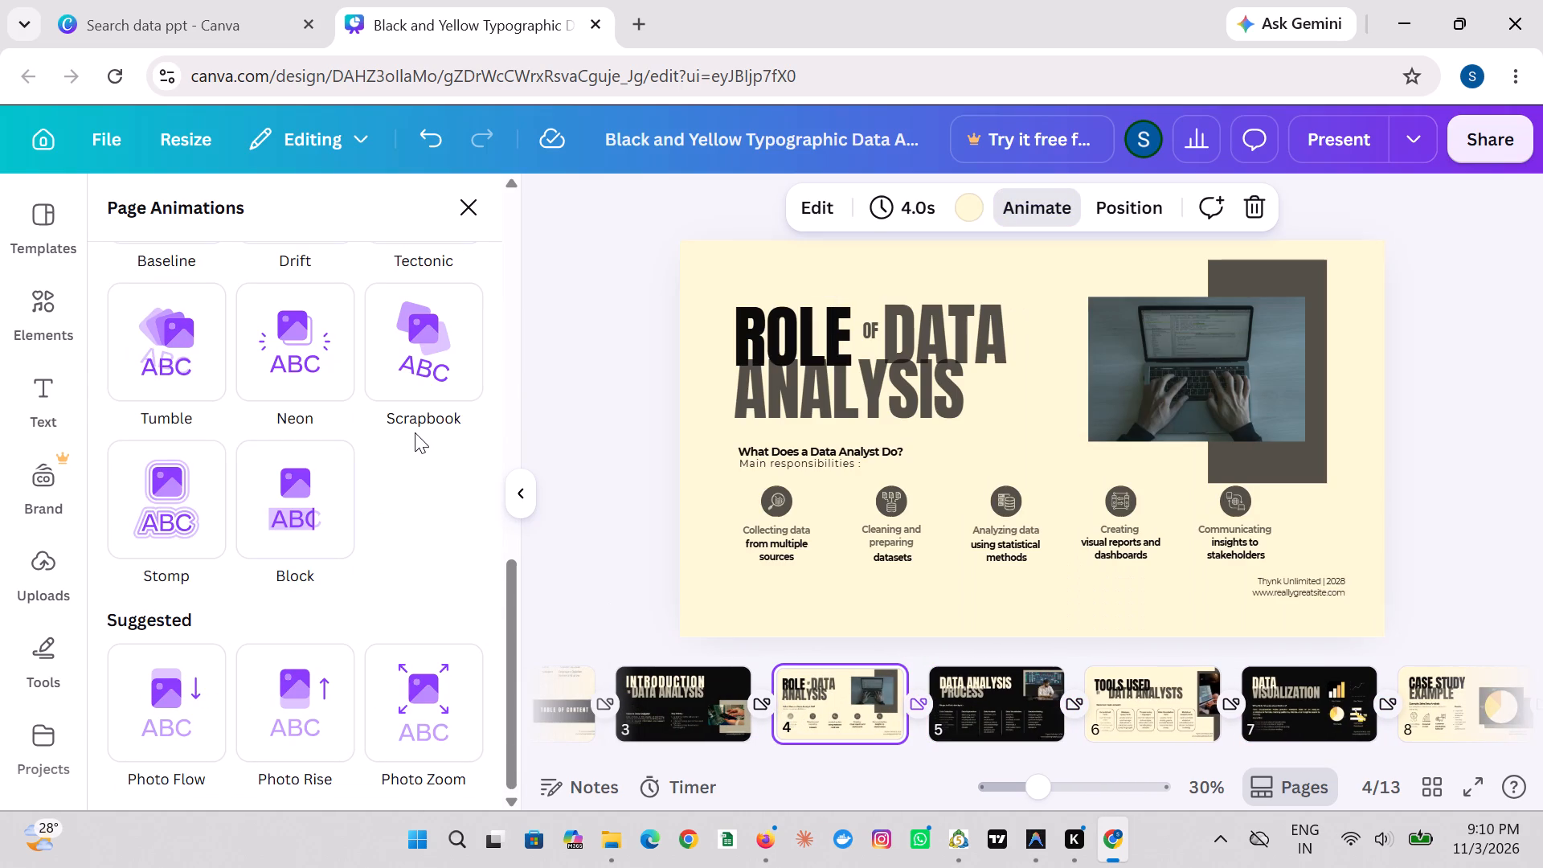